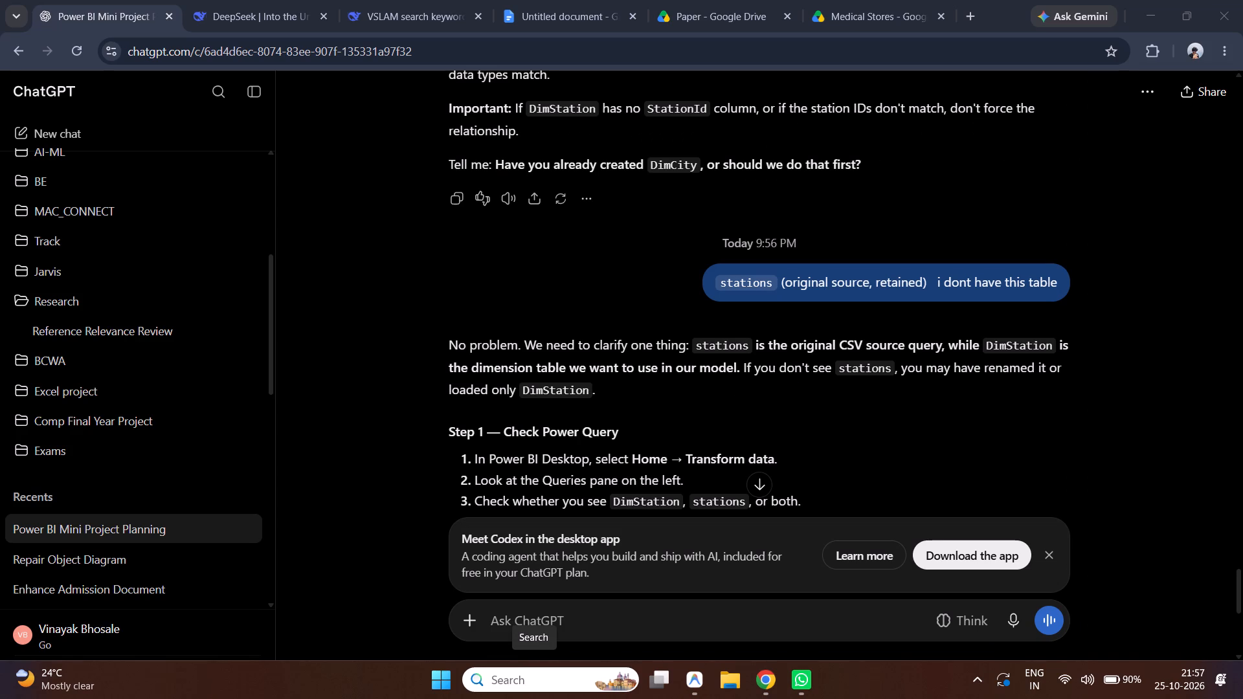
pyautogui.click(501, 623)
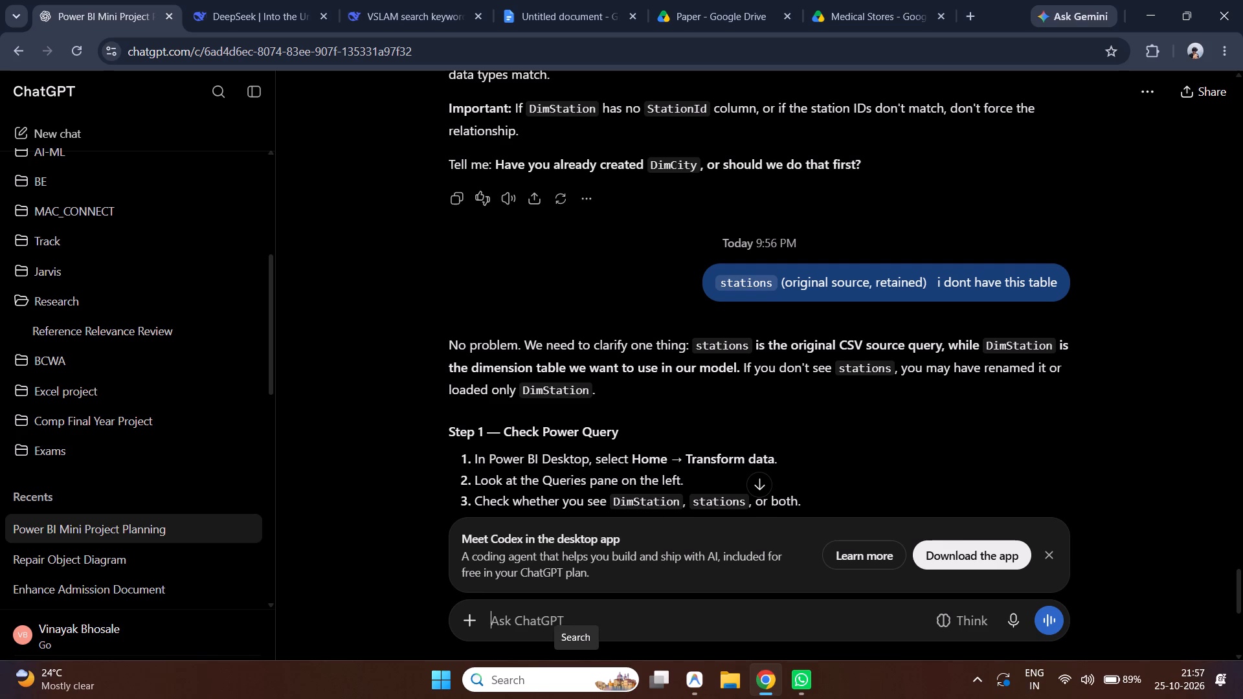
# Switch to File Explorer and open the project folder inside the PowerBI folder.
pyautogui.click(732, 698)
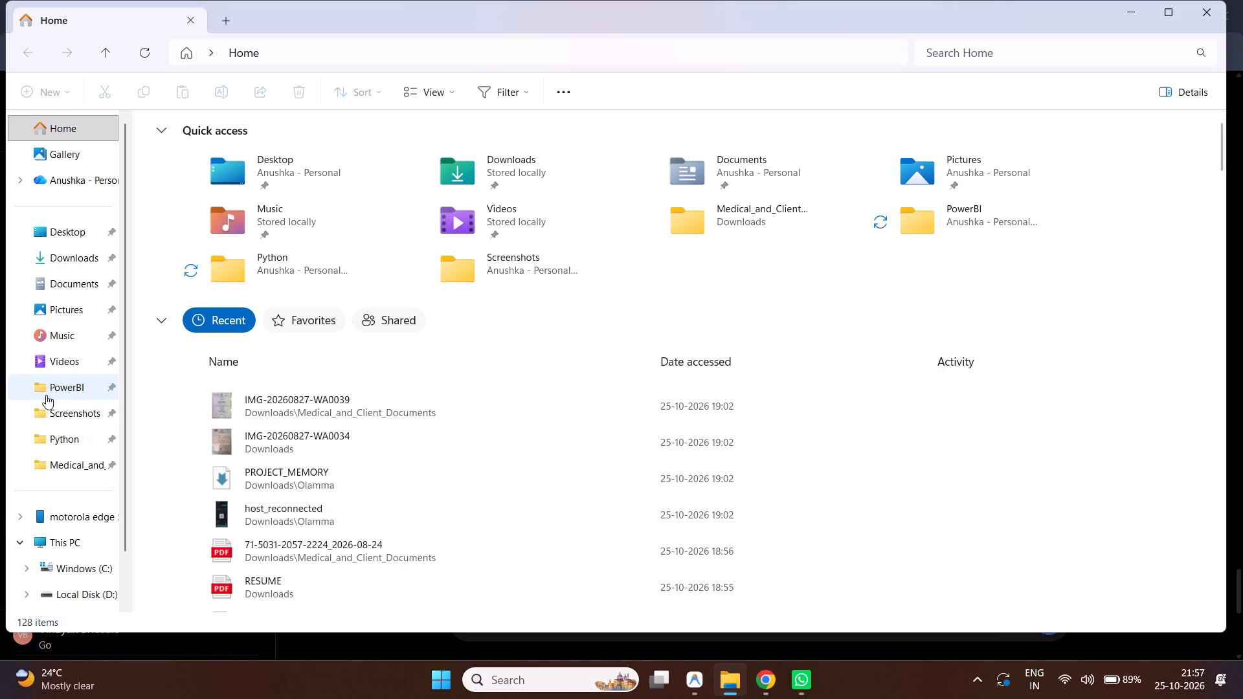
pyautogui.doubleClick(58, 390)
pyautogui.doubleClick(196, 146)
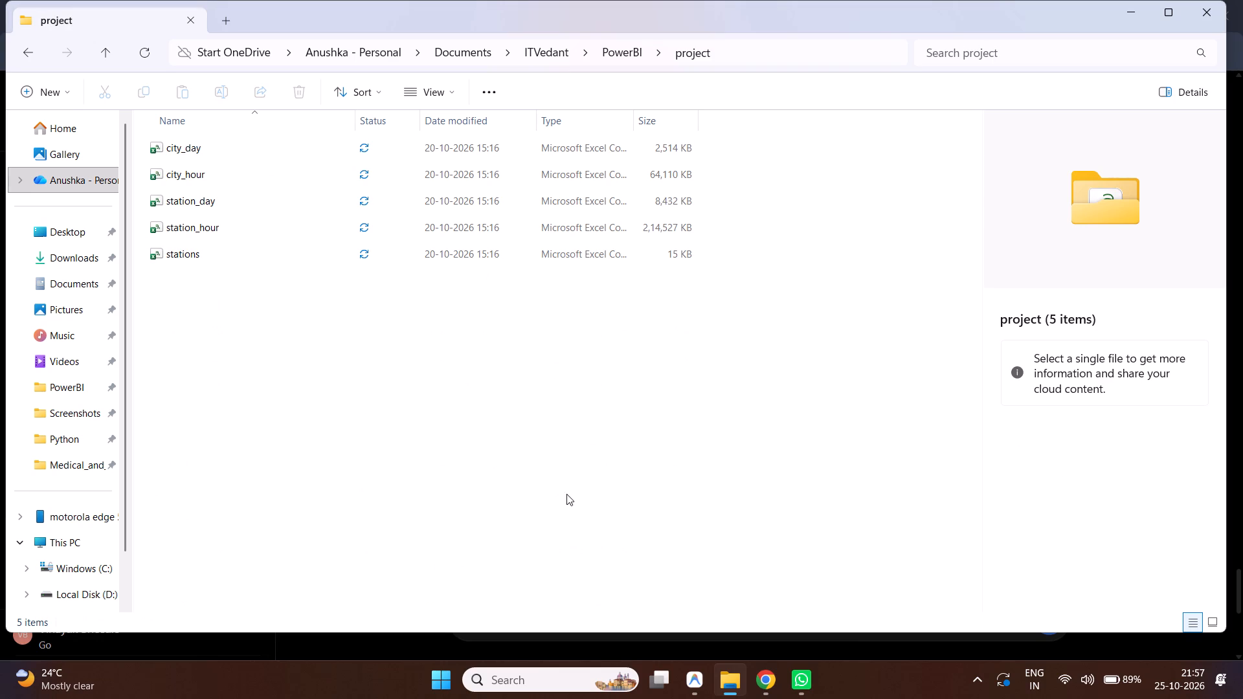
# Launch Power BI Desktop.
pyautogui.click(540, 686)
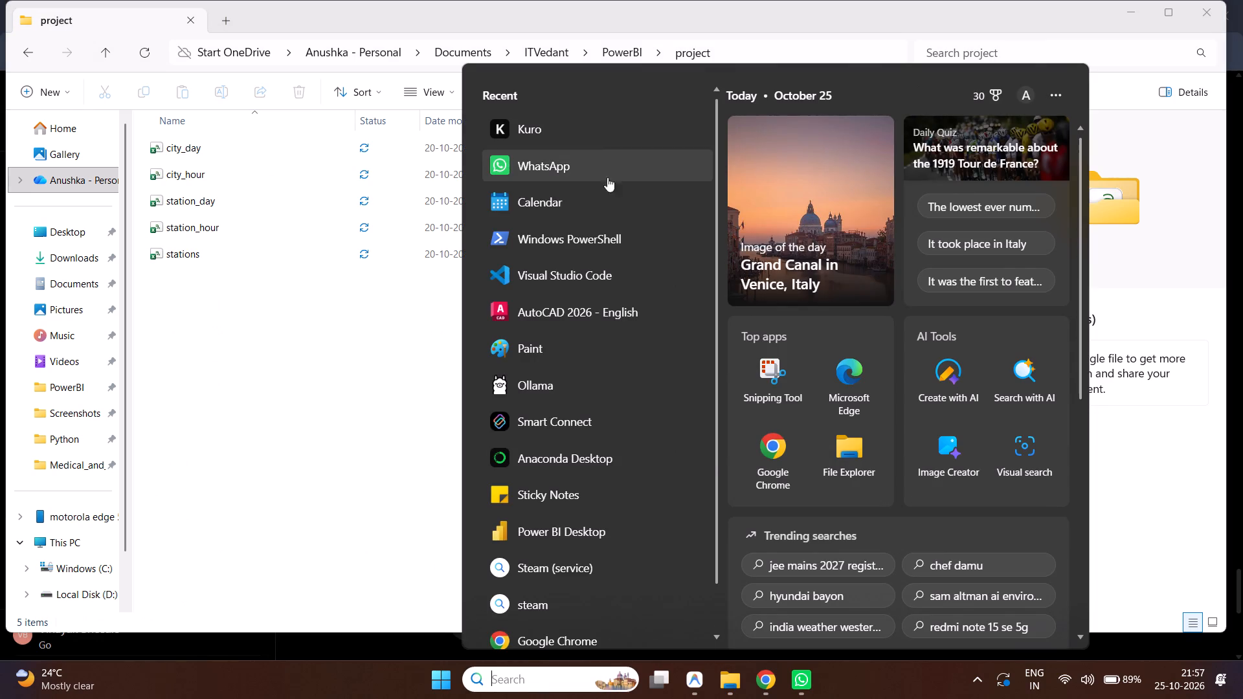
pyautogui.click(530, 536)
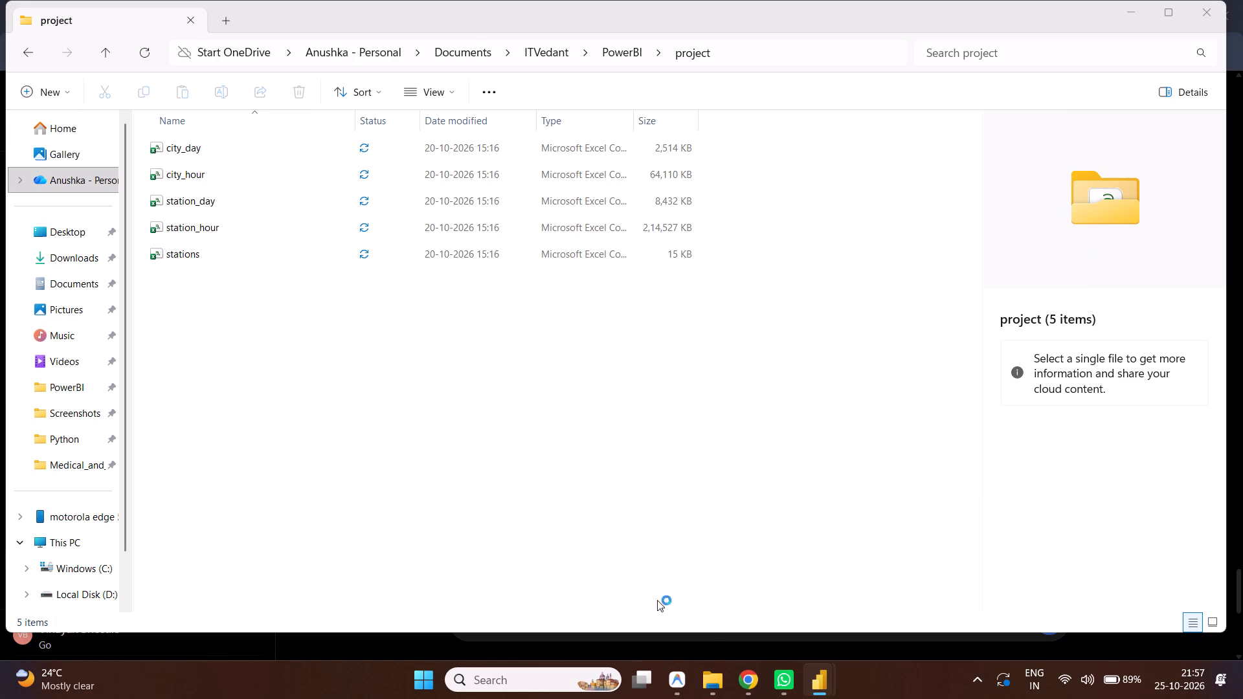
pyautogui.click(825, 696)
pyautogui.click(767, 619)
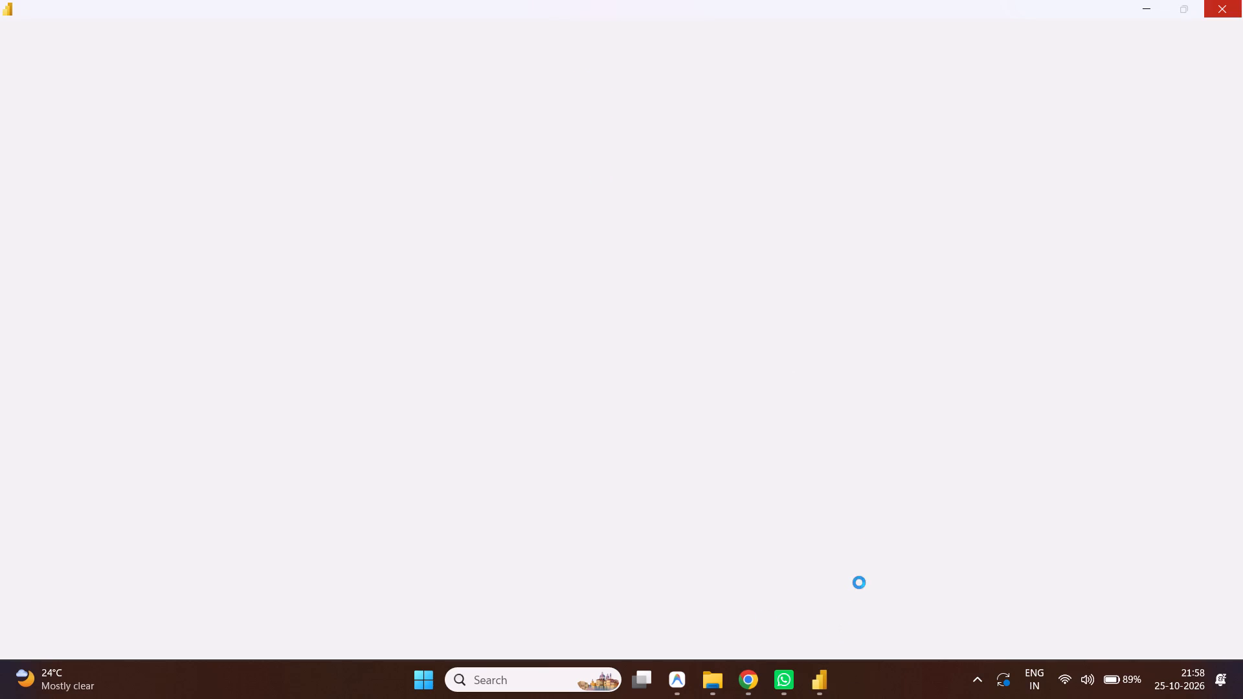
pyautogui.click(867, 605)
# In File Explorer, look through the PowerBI folder and the PowerBI, Documentation and Dataset subfolders of Retail-Business-Analytics.
pyautogui.click(715, 682)
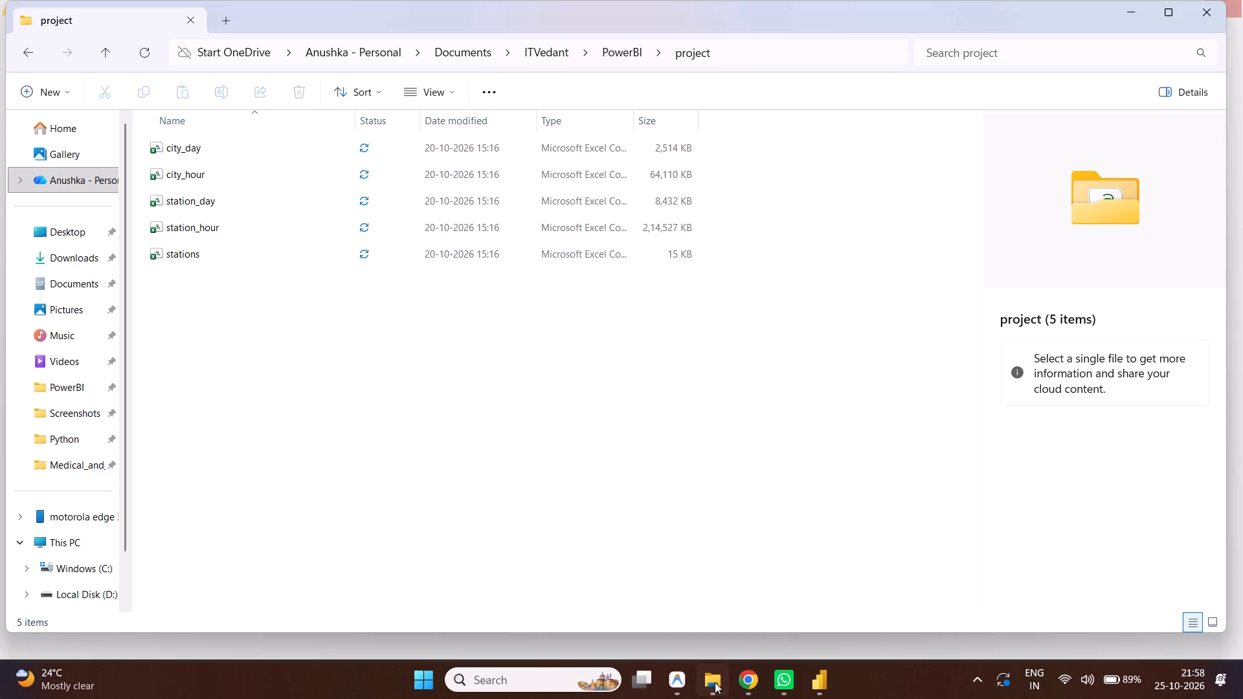
pyautogui.click(42, 51)
pyautogui.click(29, 58)
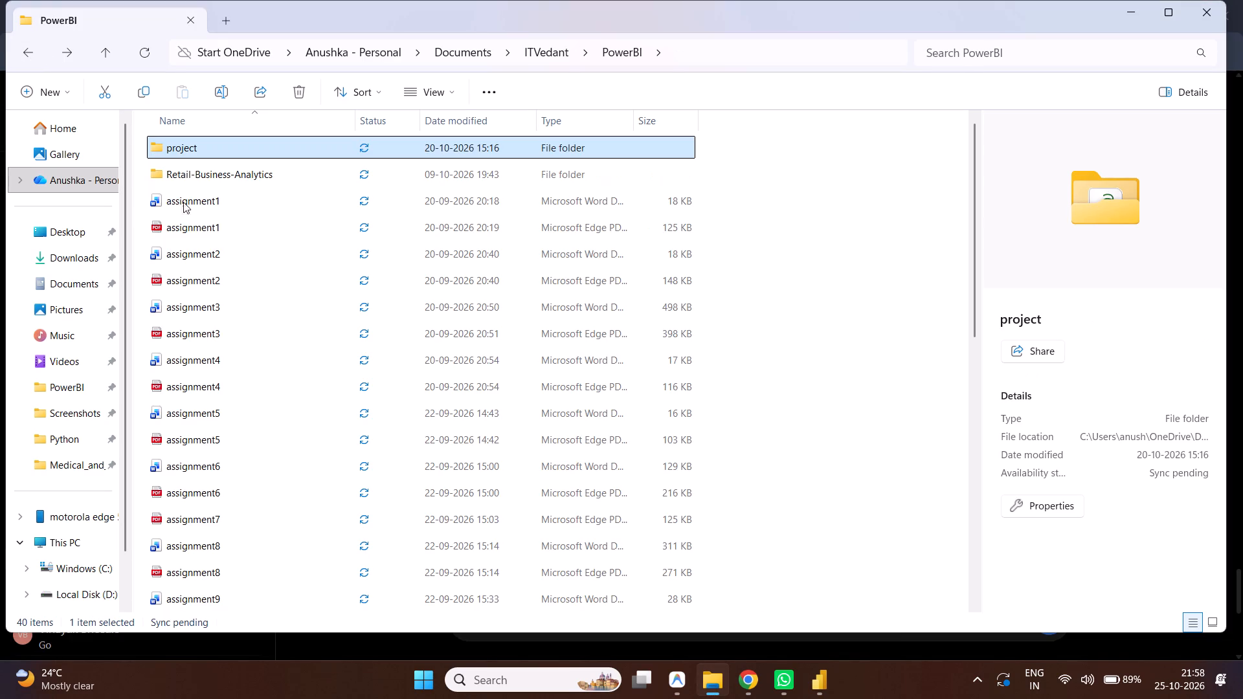
pyautogui.scroll(-5, 190, 179)
pyautogui.scroll(5, 190, 179)
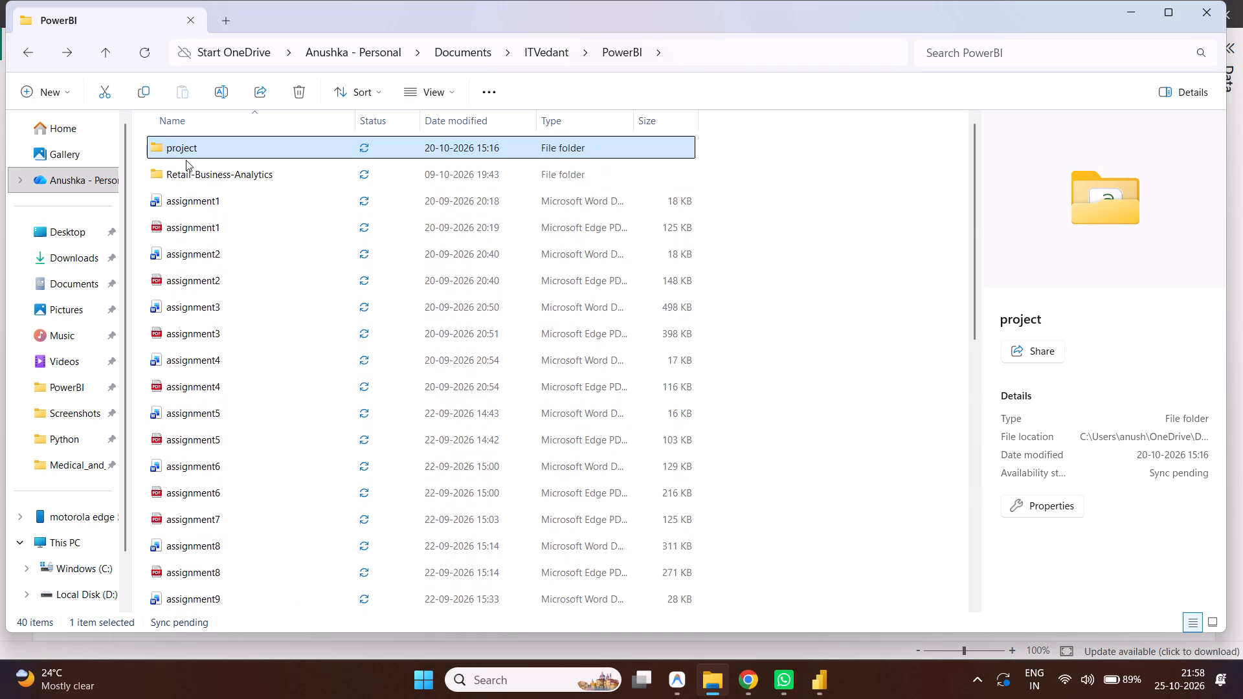
pyautogui.doubleClick(194, 178)
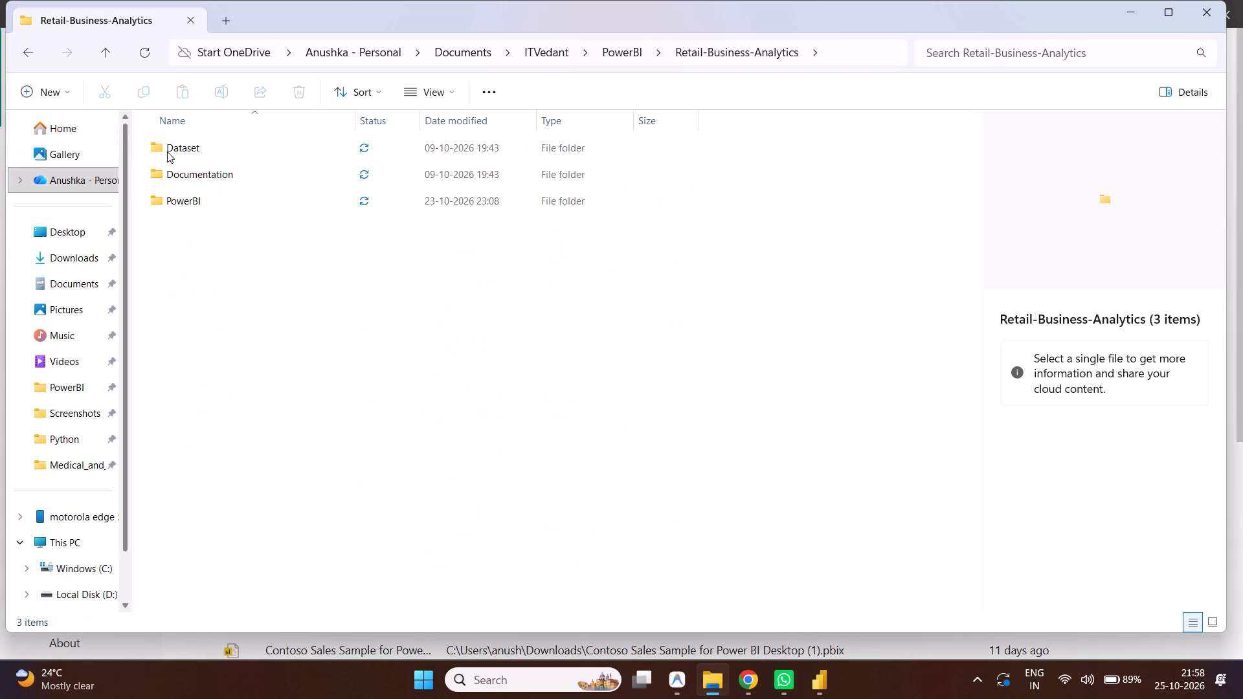
pyautogui.doubleClick(233, 195)
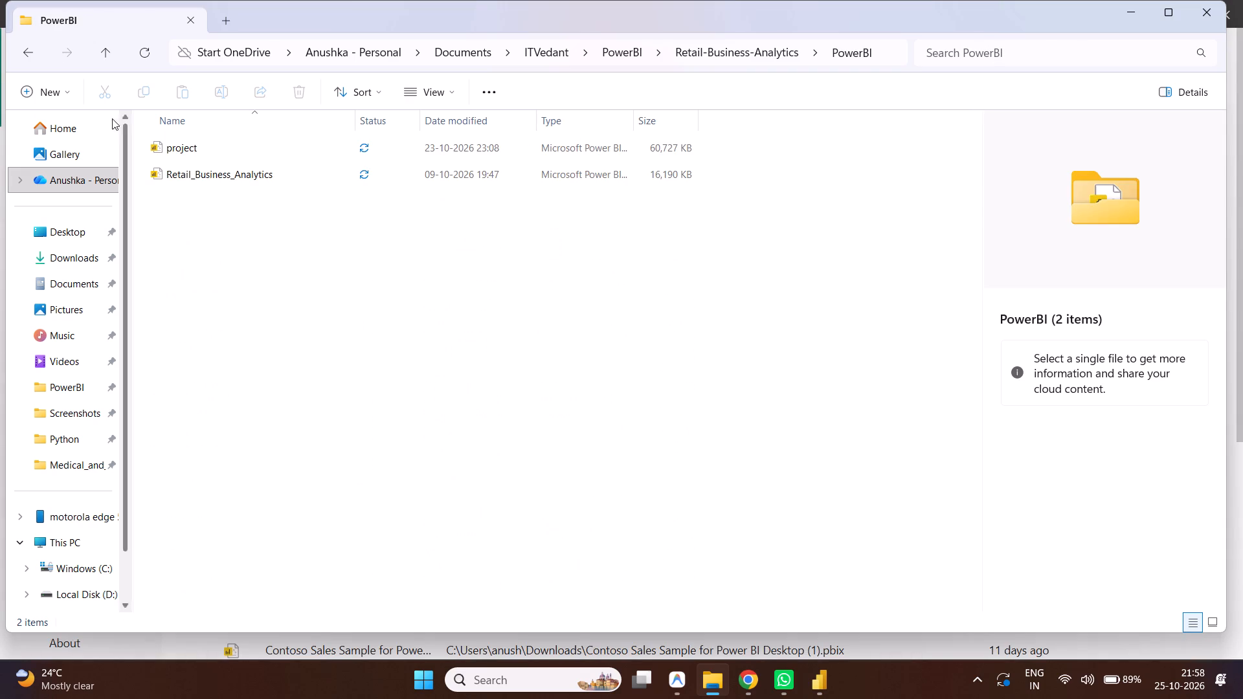
pyautogui.click(25, 56)
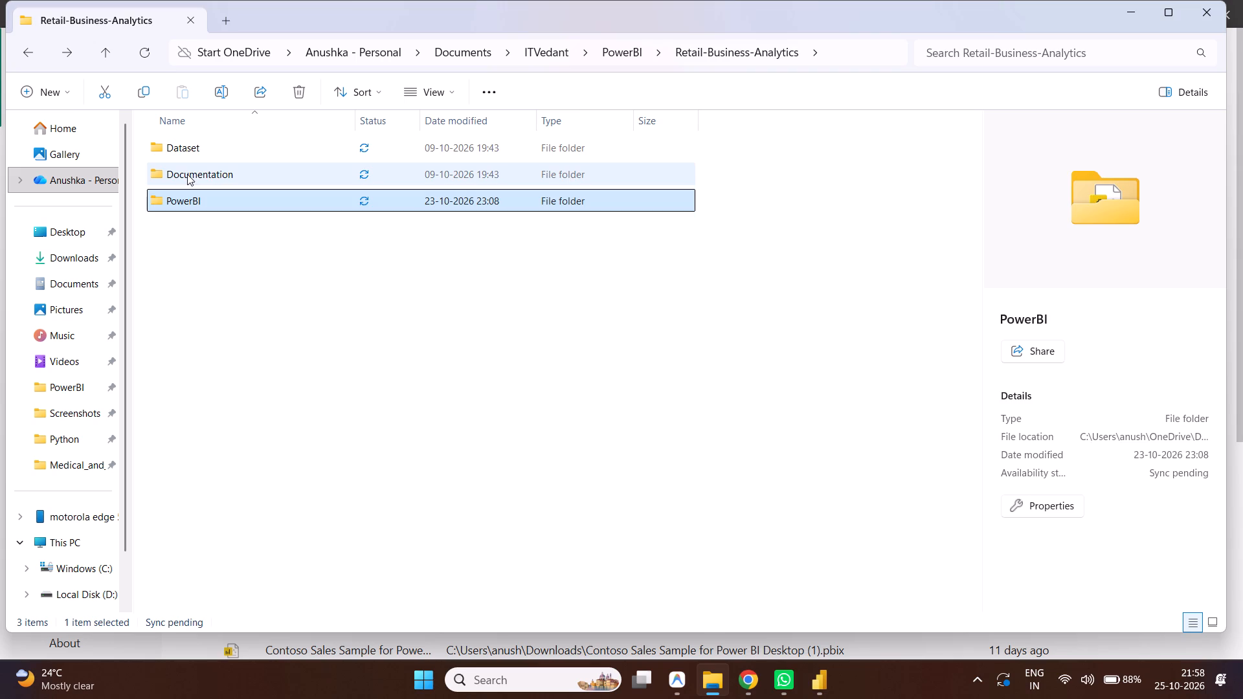
pyautogui.doubleClick(187, 174)
pyautogui.click(28, 50)
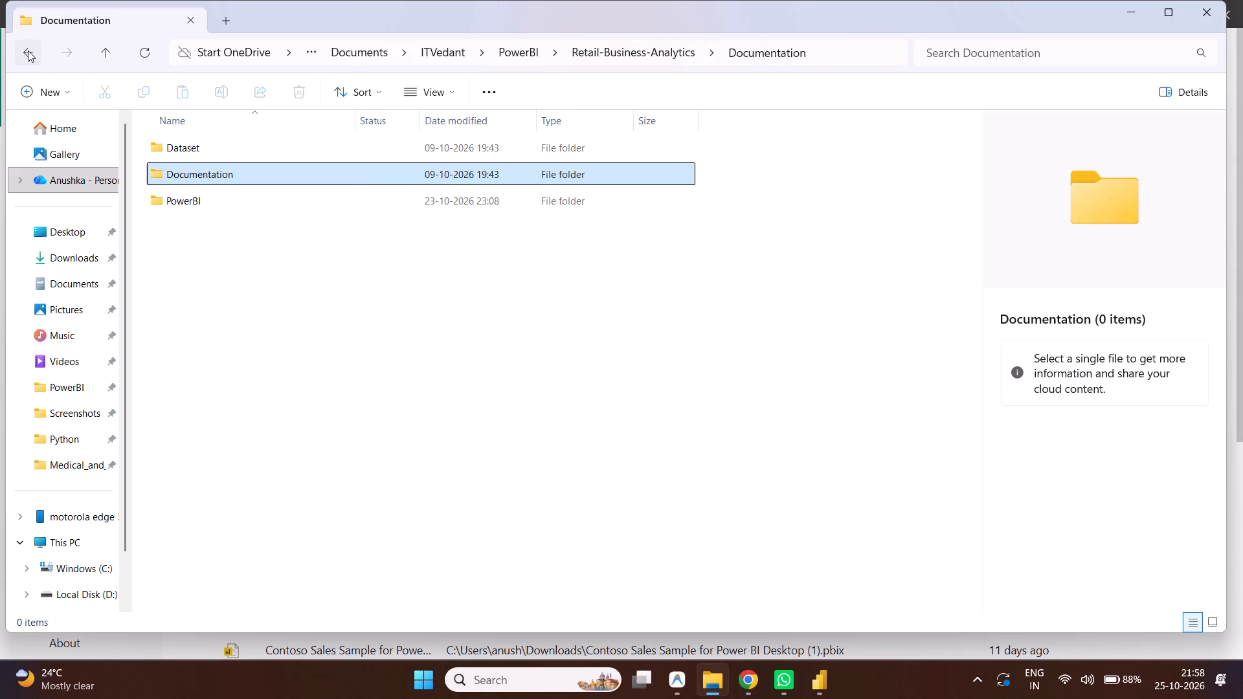
pyautogui.doubleClick(175, 147)
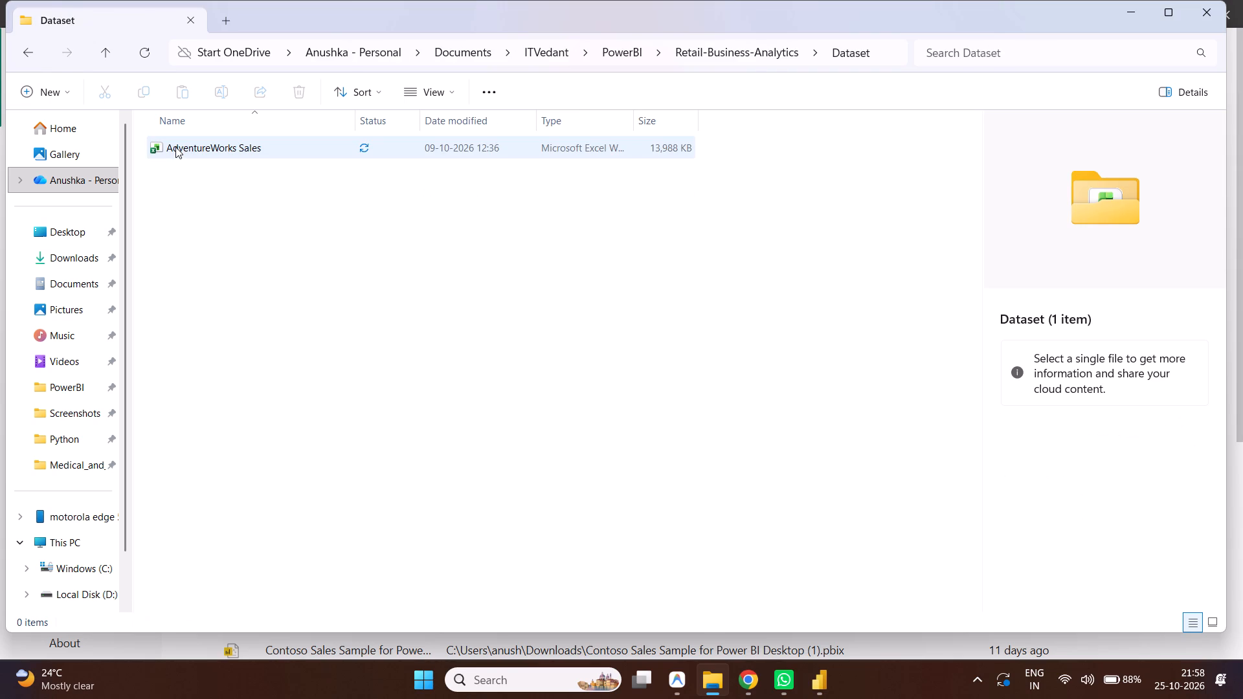
pyautogui.click(25, 54)
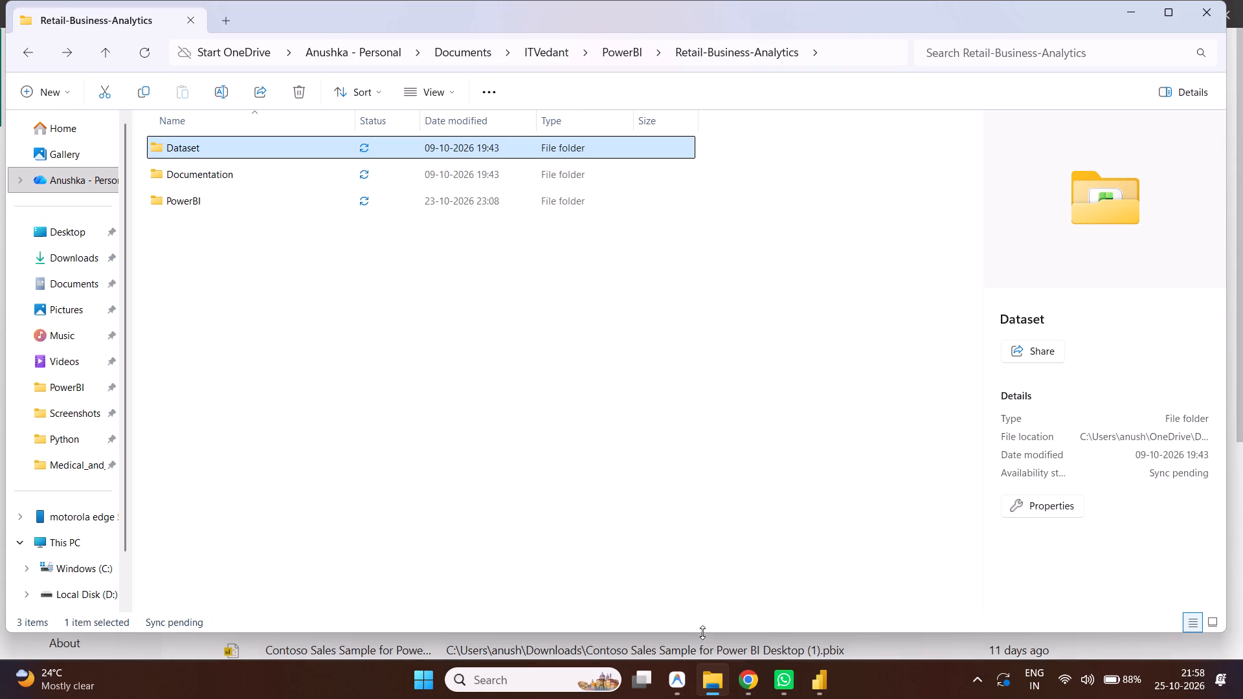
# Switch to Power BI Desktop and open the recent report project.pbix.
pyautogui.click(834, 698)
pyautogui.click(767, 630)
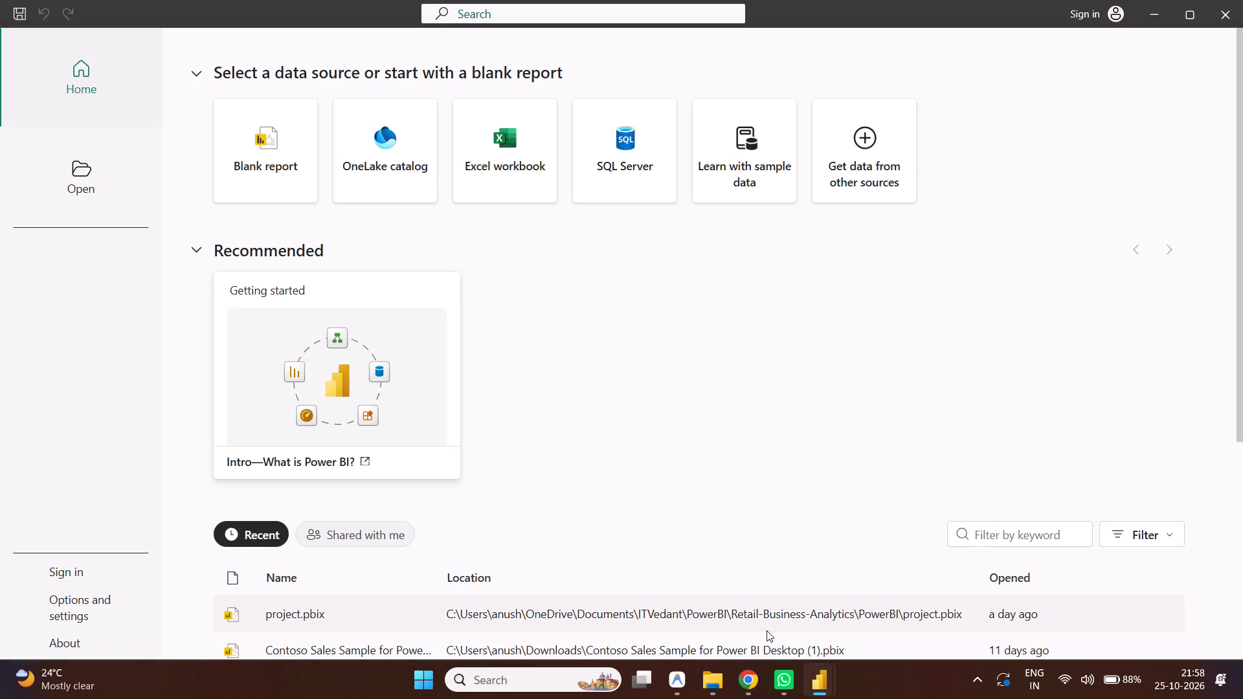
pyautogui.scroll(-3, 371, 550)
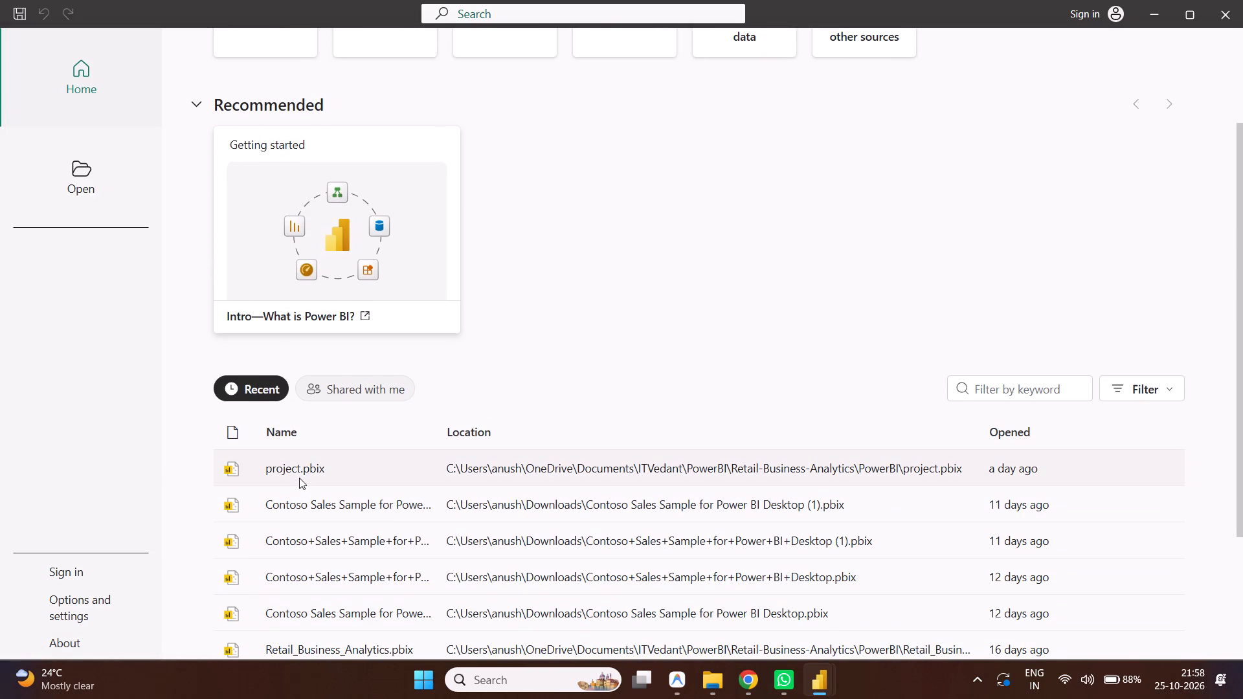
pyautogui.doubleClick(299, 478)
pyautogui.click(287, 462)
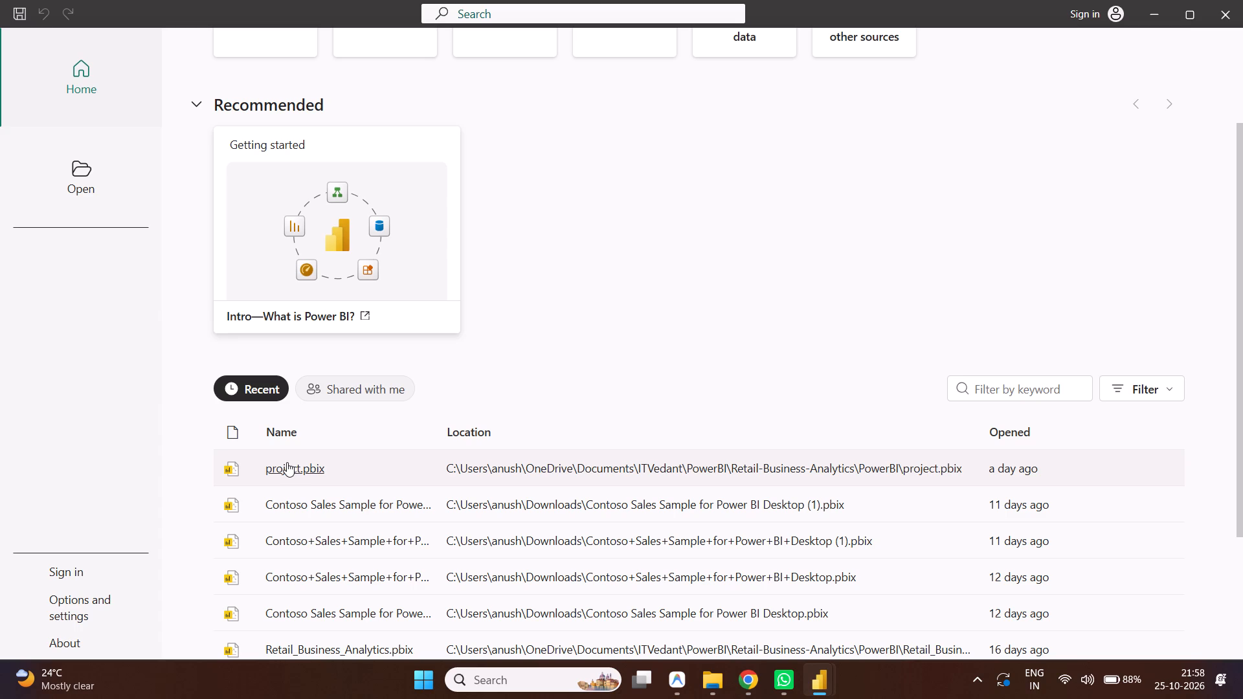
pyautogui.click(287, 462)
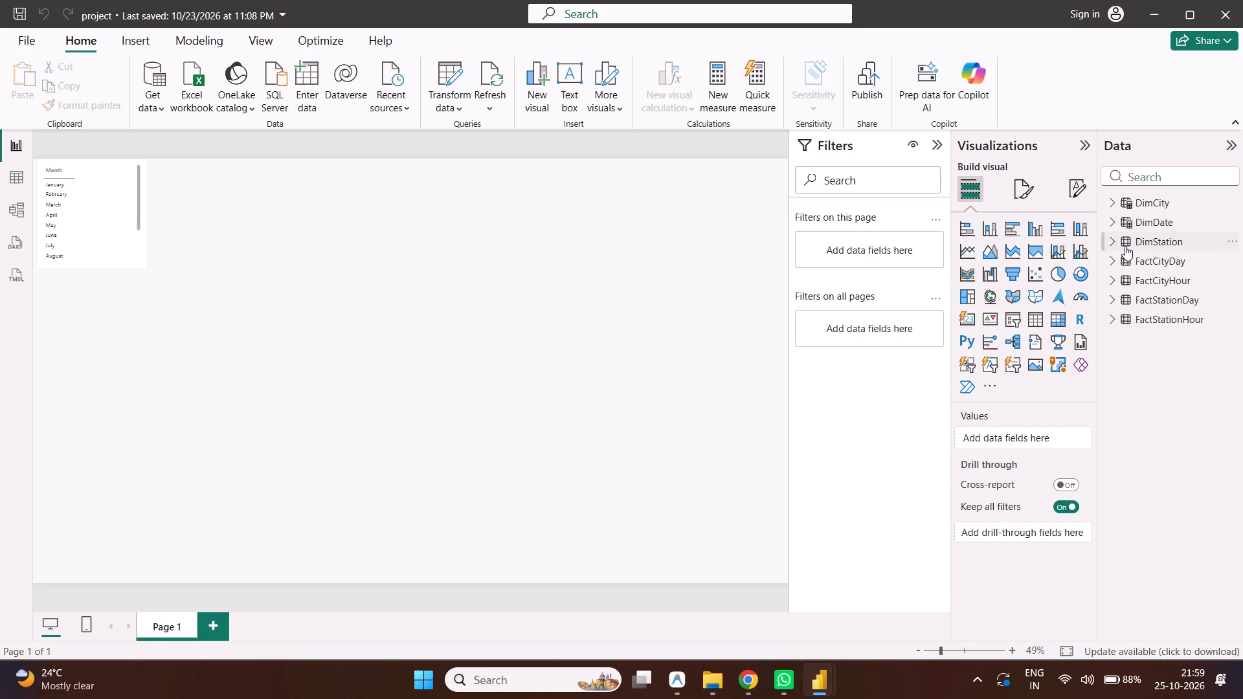
# Select the DimStation table and switch the report to Table view.
pyautogui.click(1141, 244)
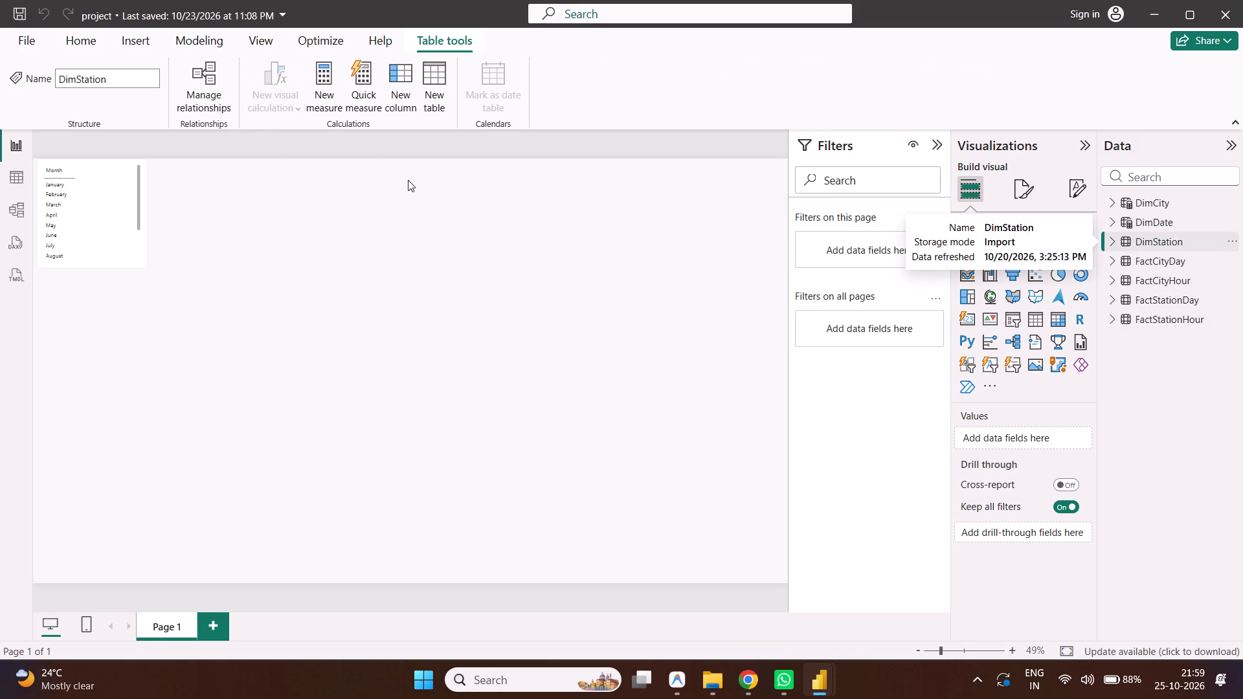
pyautogui.click(9, 177)
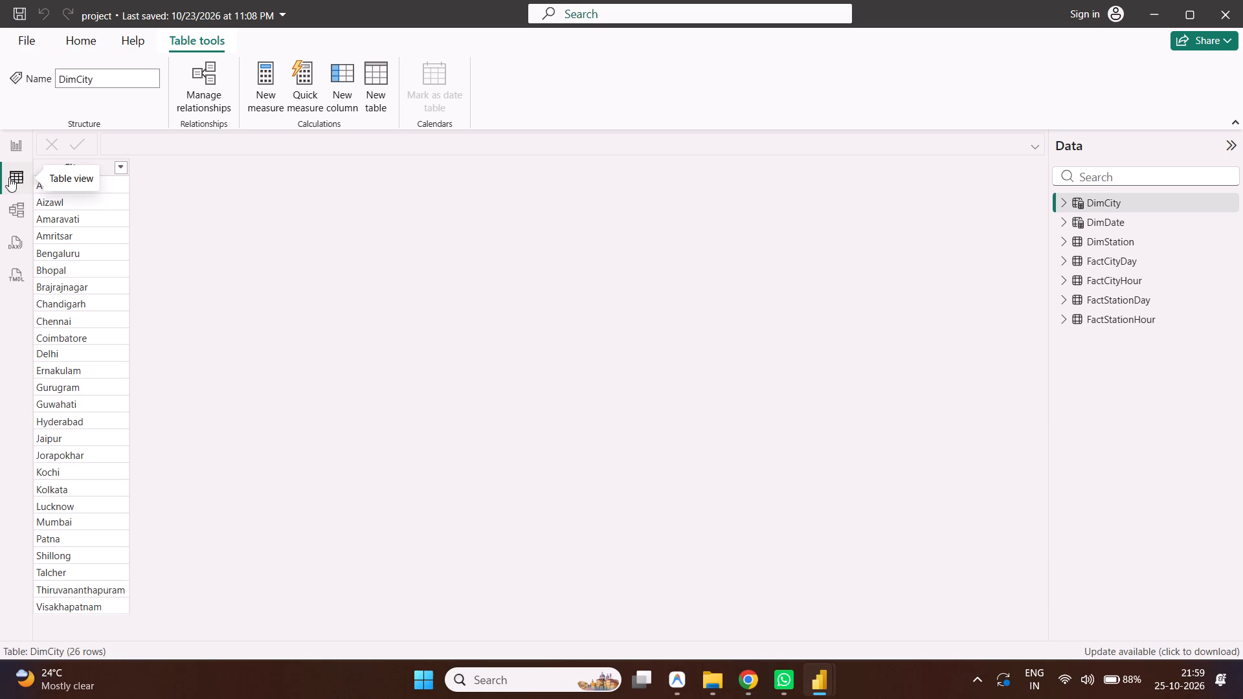
# Switch to File Explorer and open the stations CSV file from the PowerBI project folder in Excel to examine its columns.
pyautogui.click(715, 672)
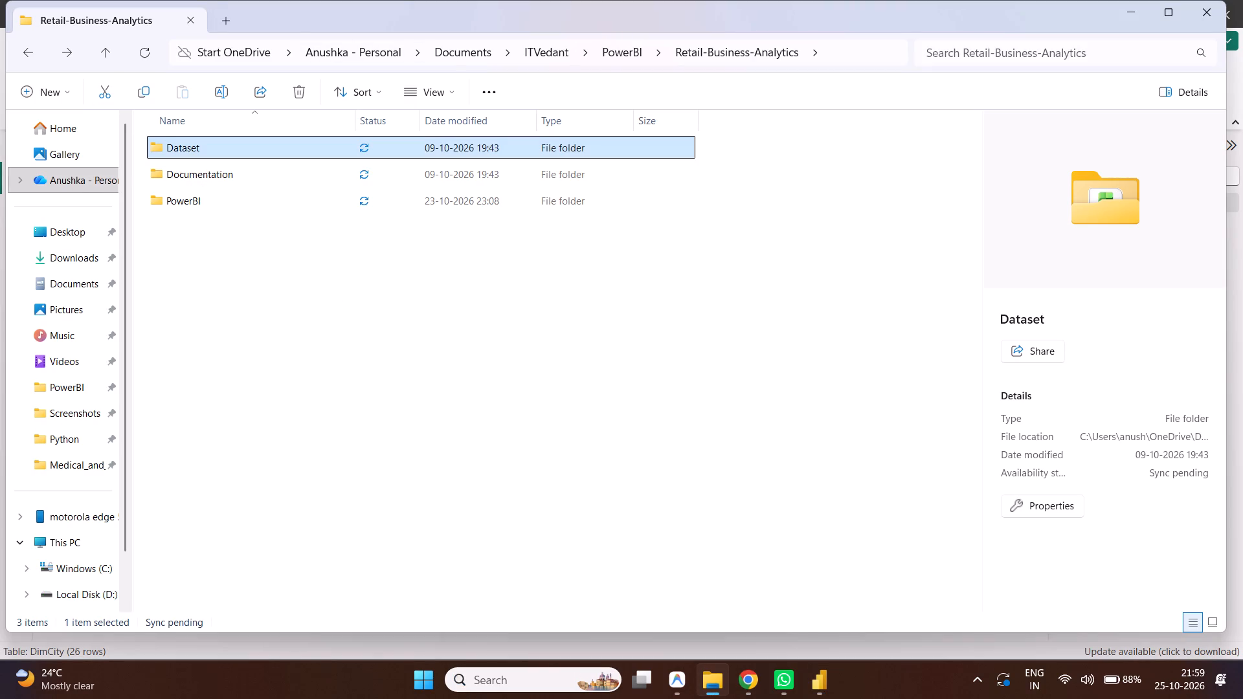
pyautogui.click(612, 51)
pyautogui.doubleClick(216, 155)
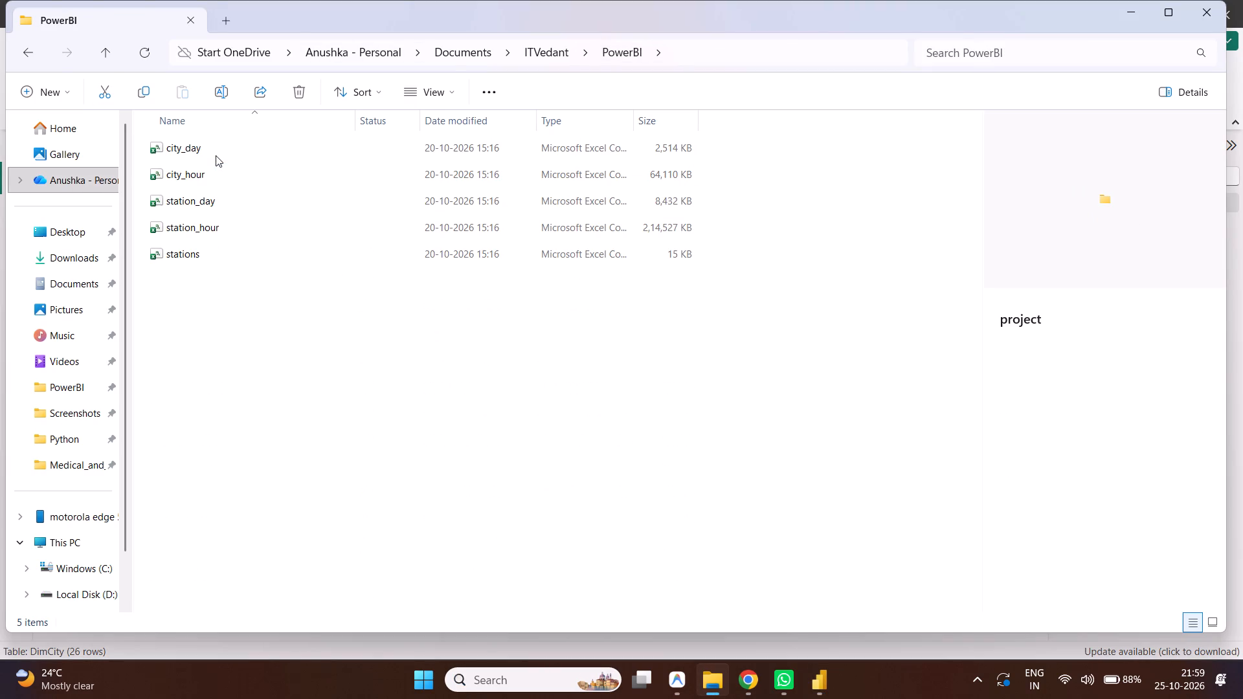
pyautogui.doubleClick(236, 249)
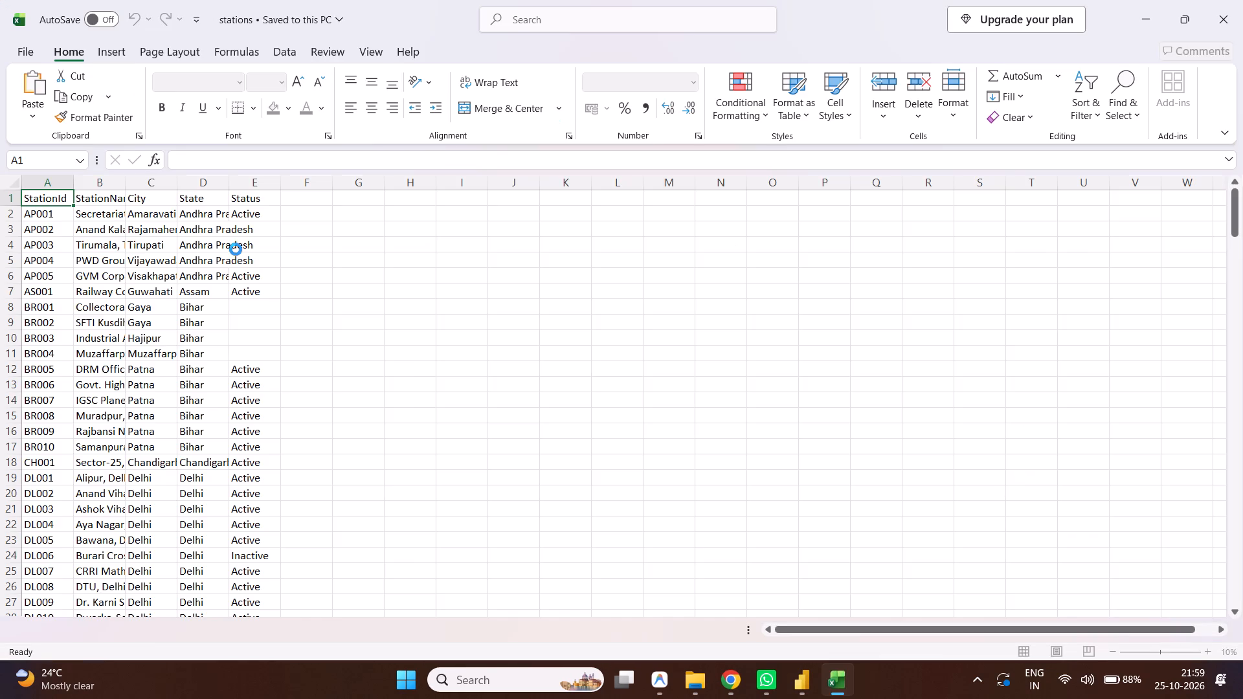
pyautogui.hscroll(3, 357, 381)
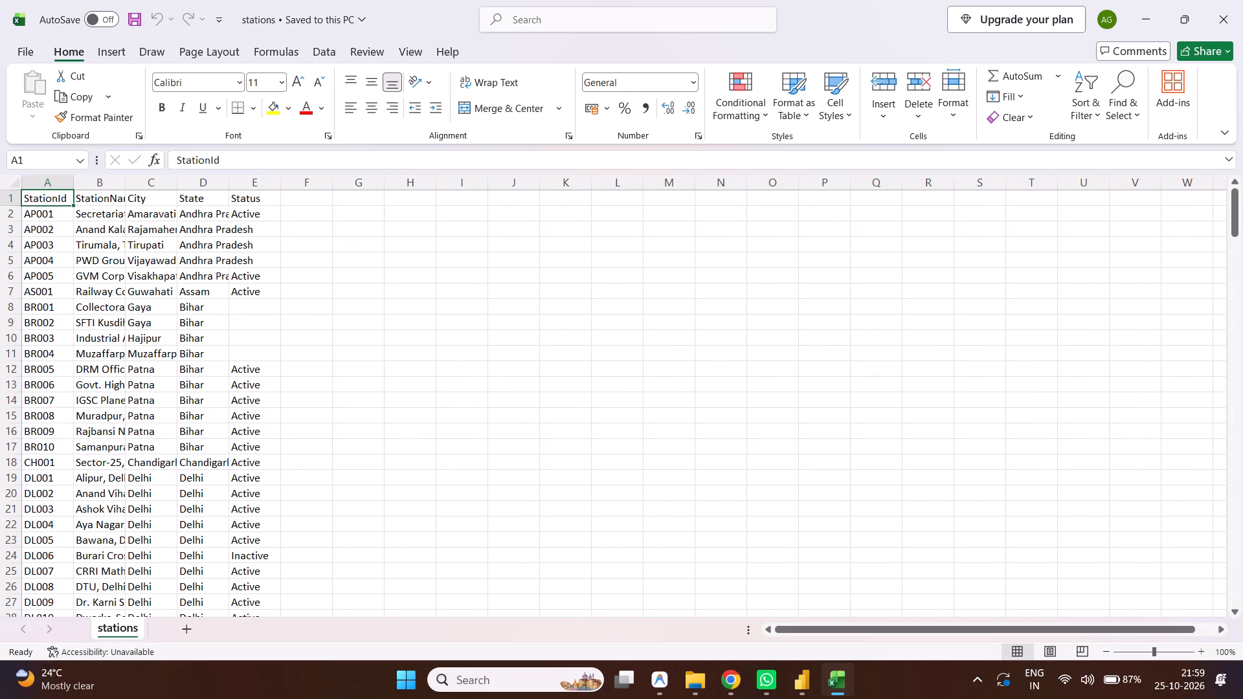
# Switch back to the Power BI Desktop window holding the project report.
pyautogui.click(863, 593)
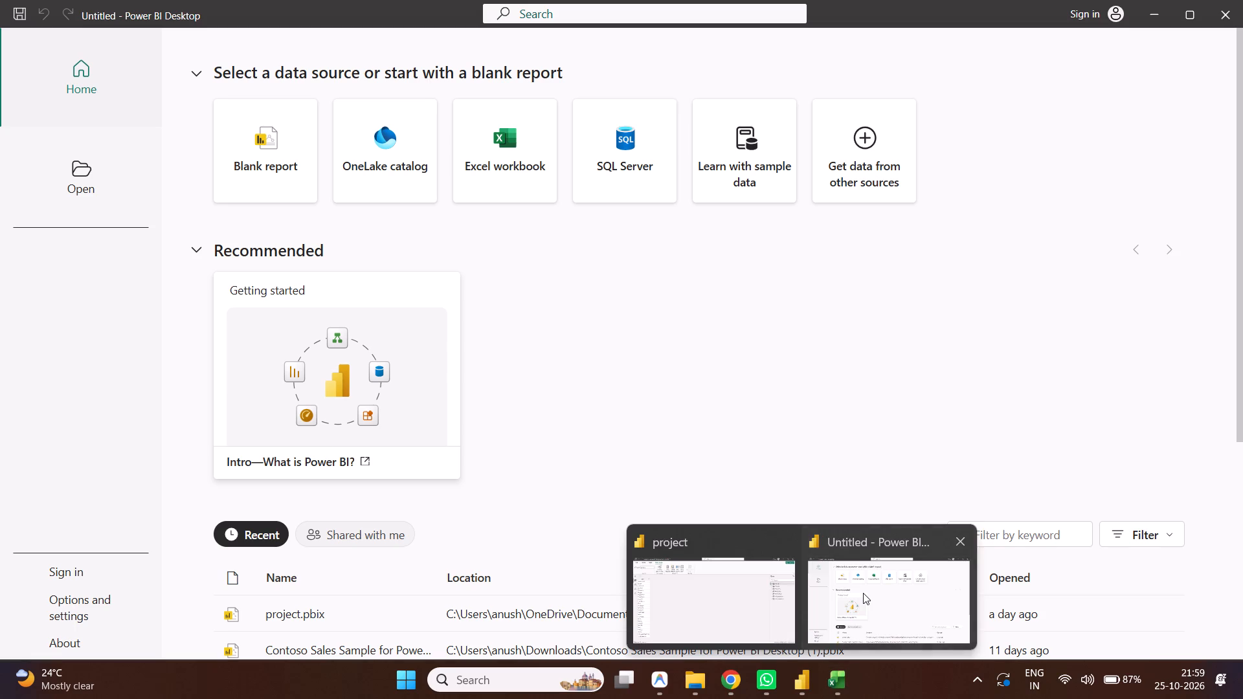
pyautogui.click(717, 614)
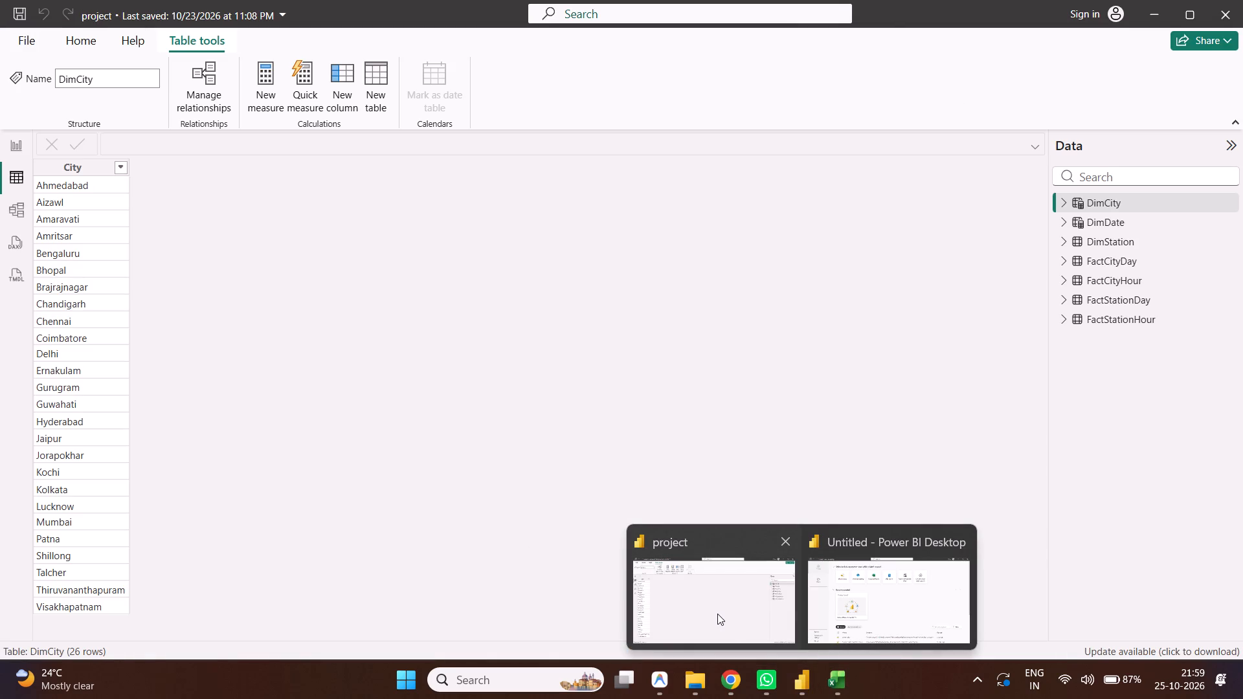
pyautogui.scroll(-3, 262, 483)
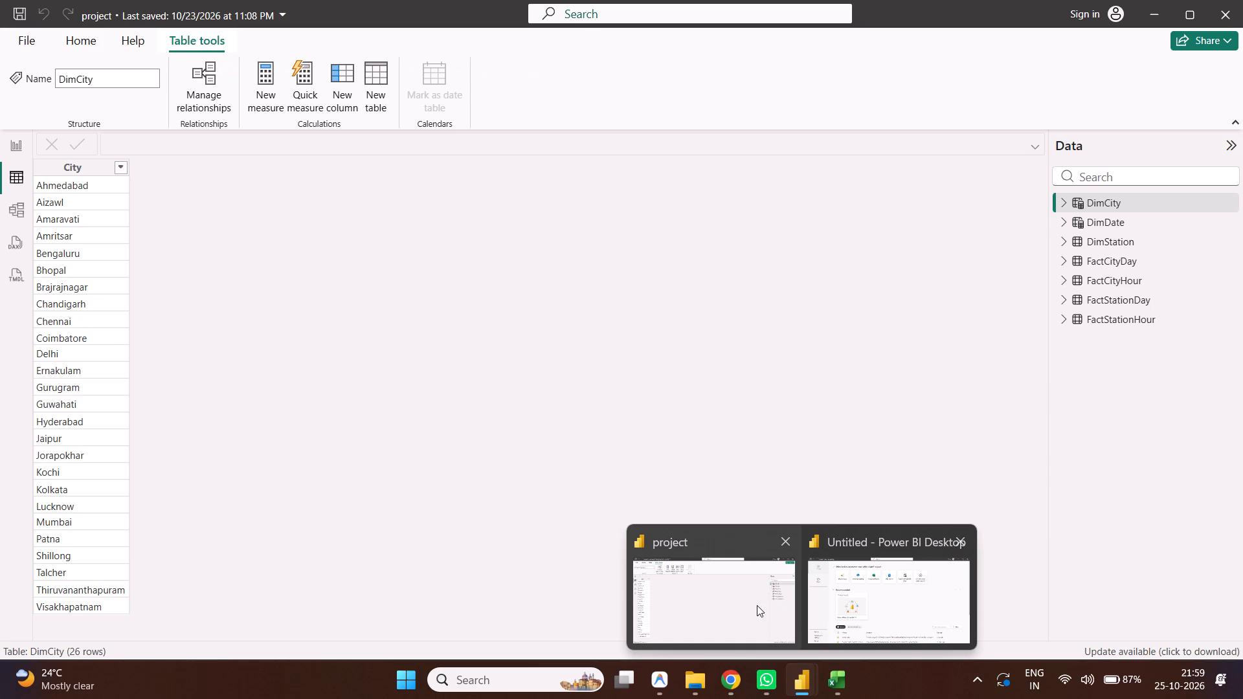
pyautogui.click(757, 605)
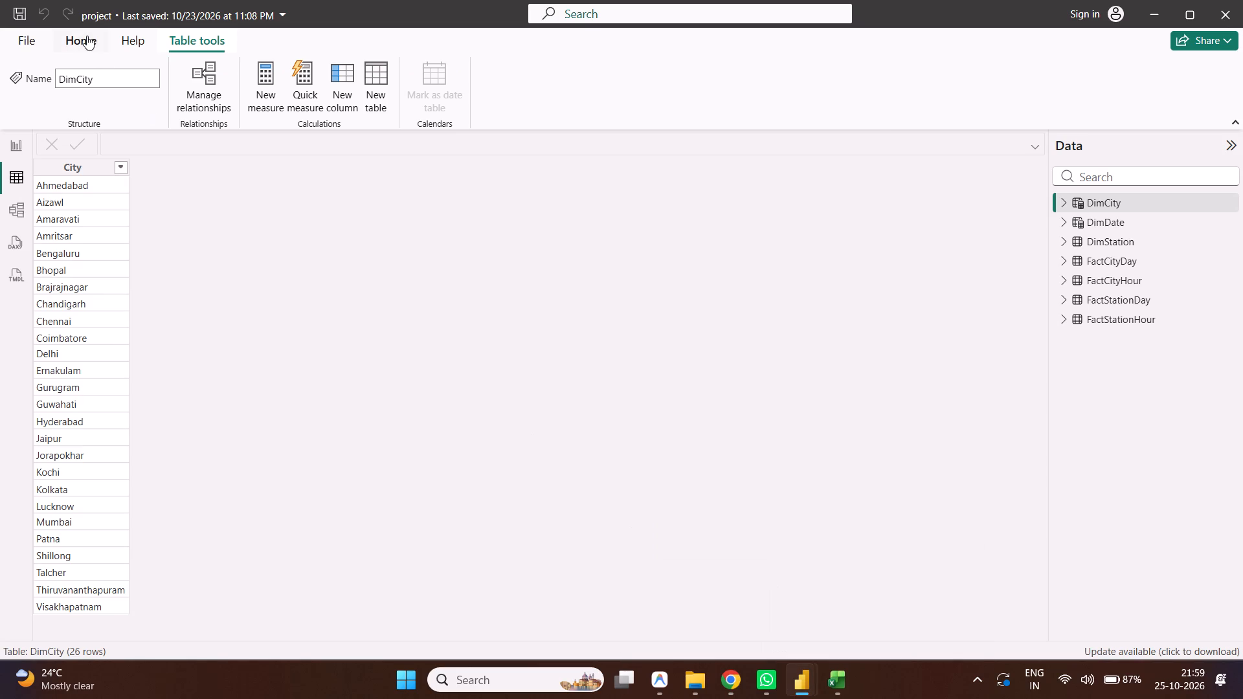
# Open the Power Query Editor through Transform data and display the DimStation query to examine its columns and rows.
pyautogui.click(87, 36)
pyautogui.click(418, 97)
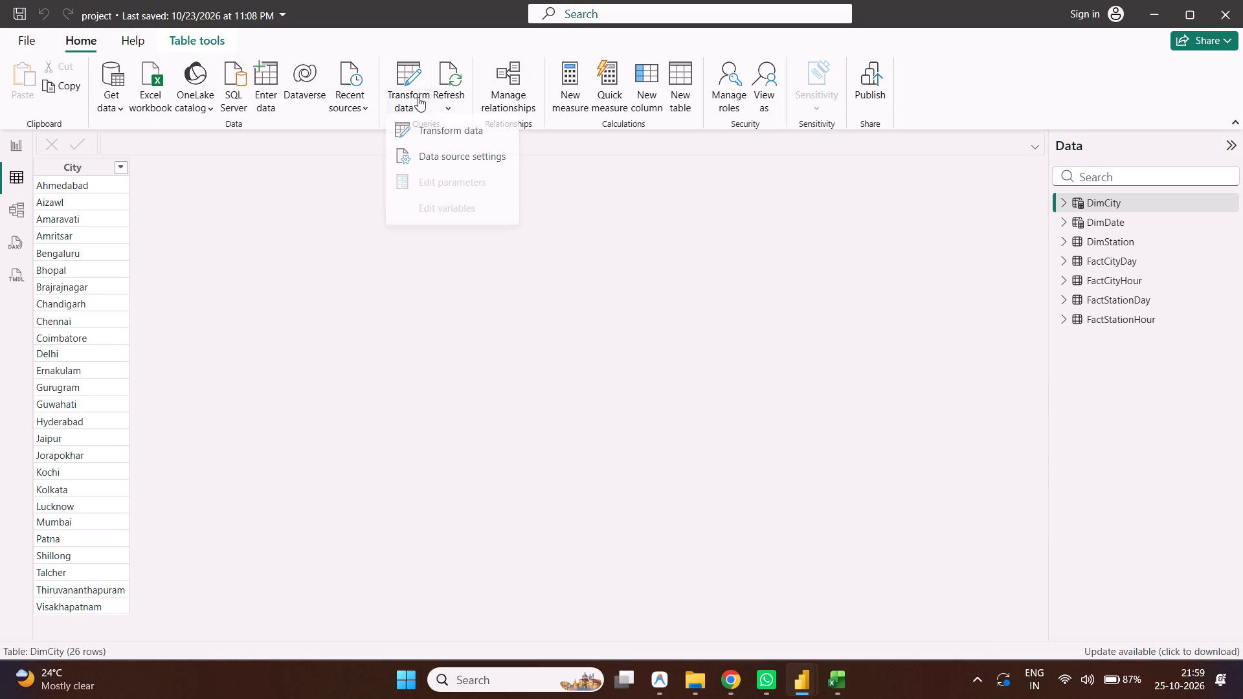
pyautogui.click(439, 134)
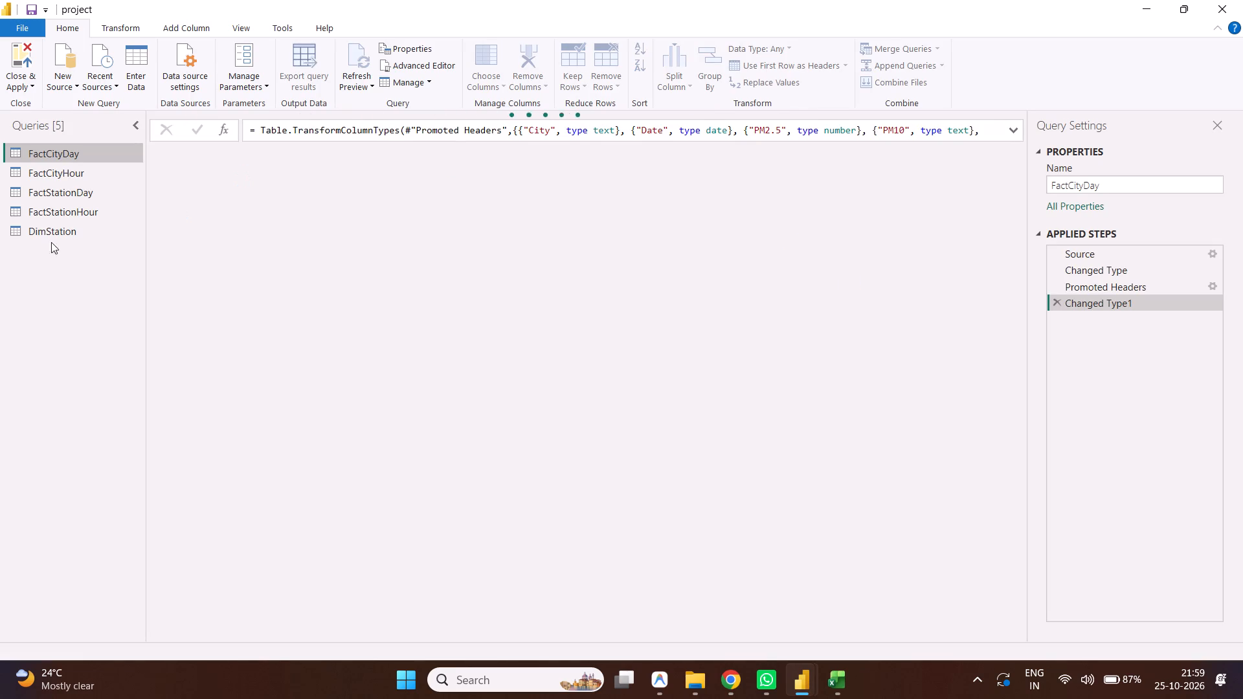
pyautogui.doubleClick(70, 228)
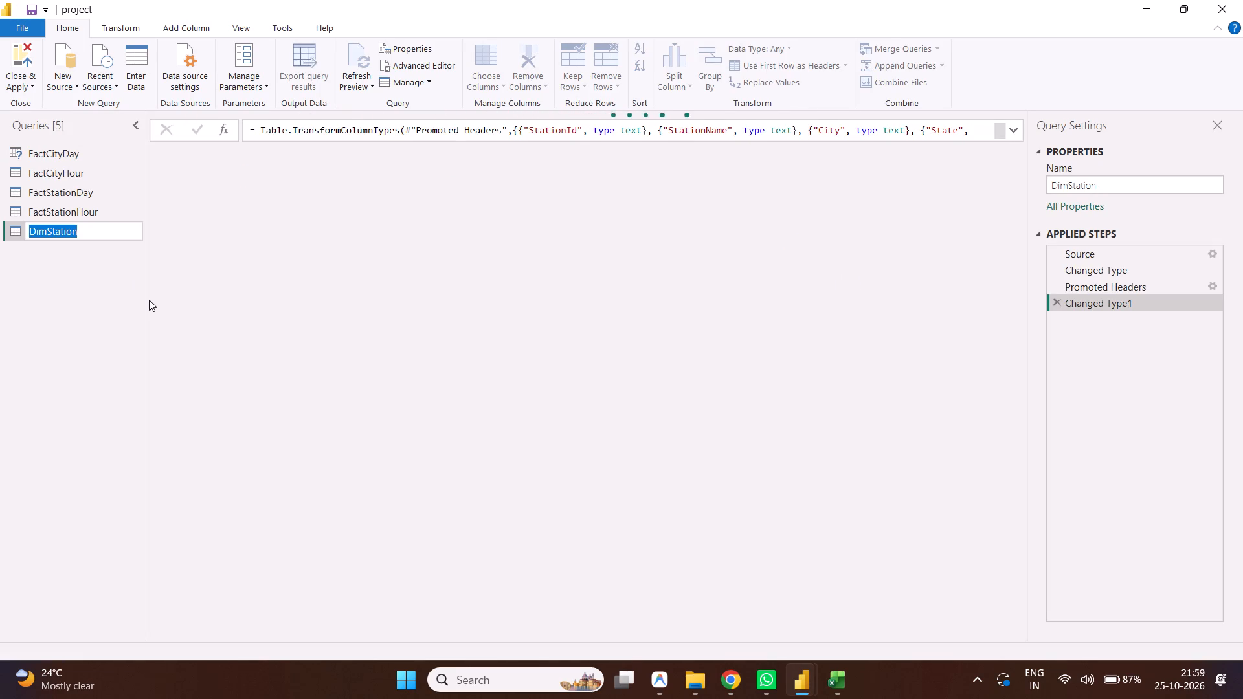
pyautogui.click(149, 300)
pyautogui.doubleClick(49, 232)
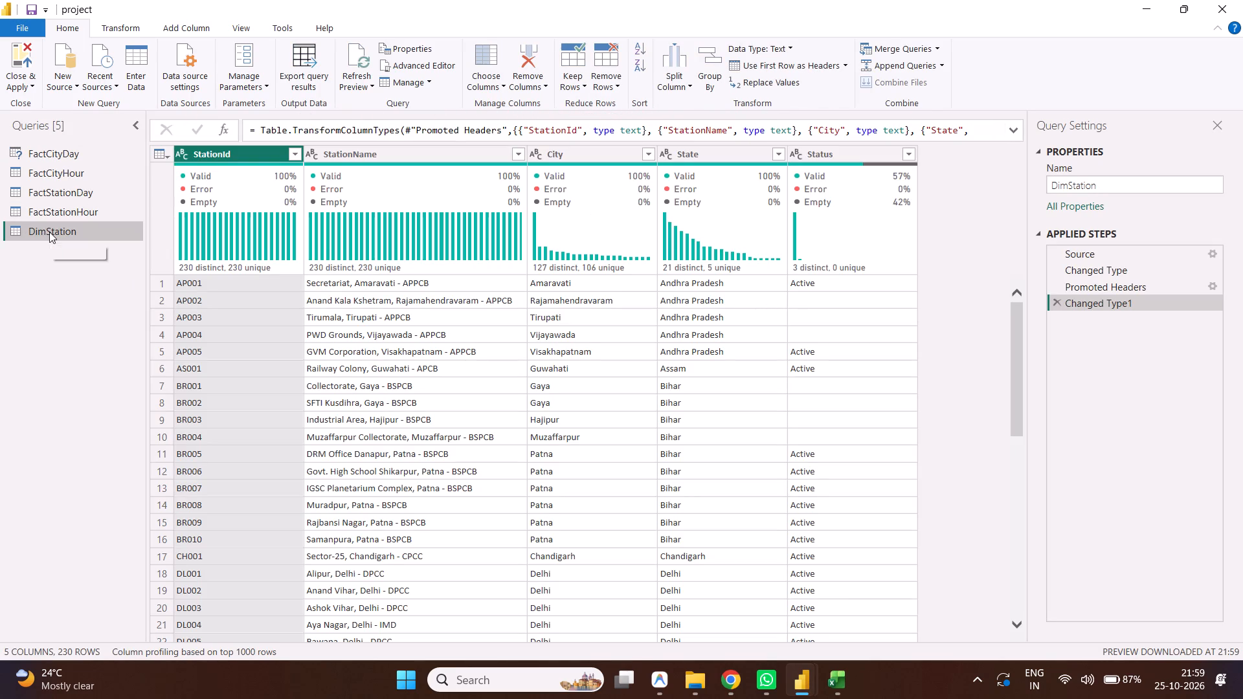
pyautogui.click(145, 320)
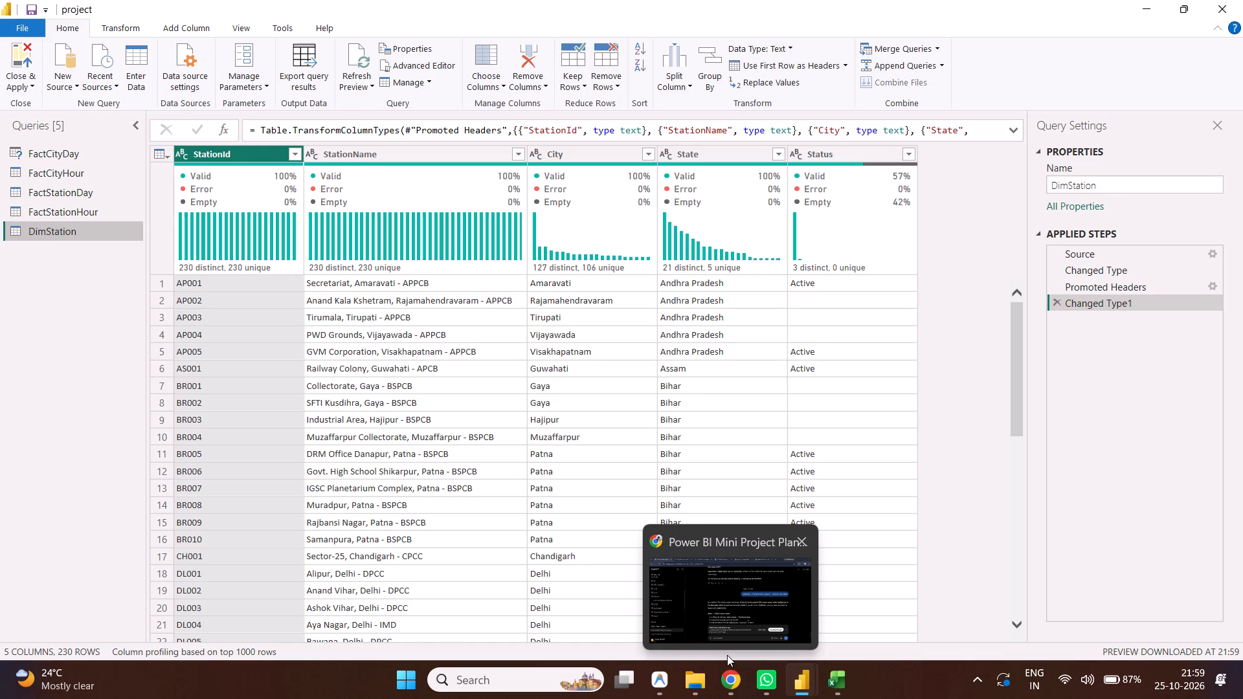
# Switch to Excel and view the stations file to compare it with the DimStation query.
pyautogui.click(860, 689)
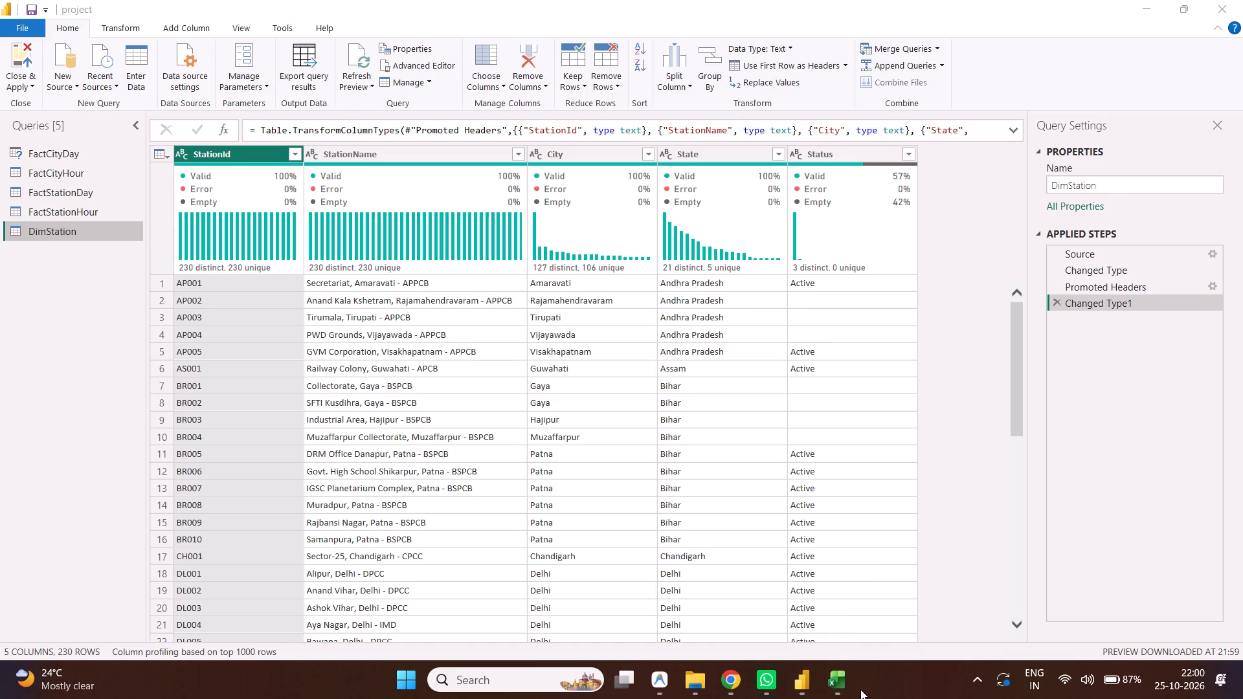
pyautogui.click(844, 691)
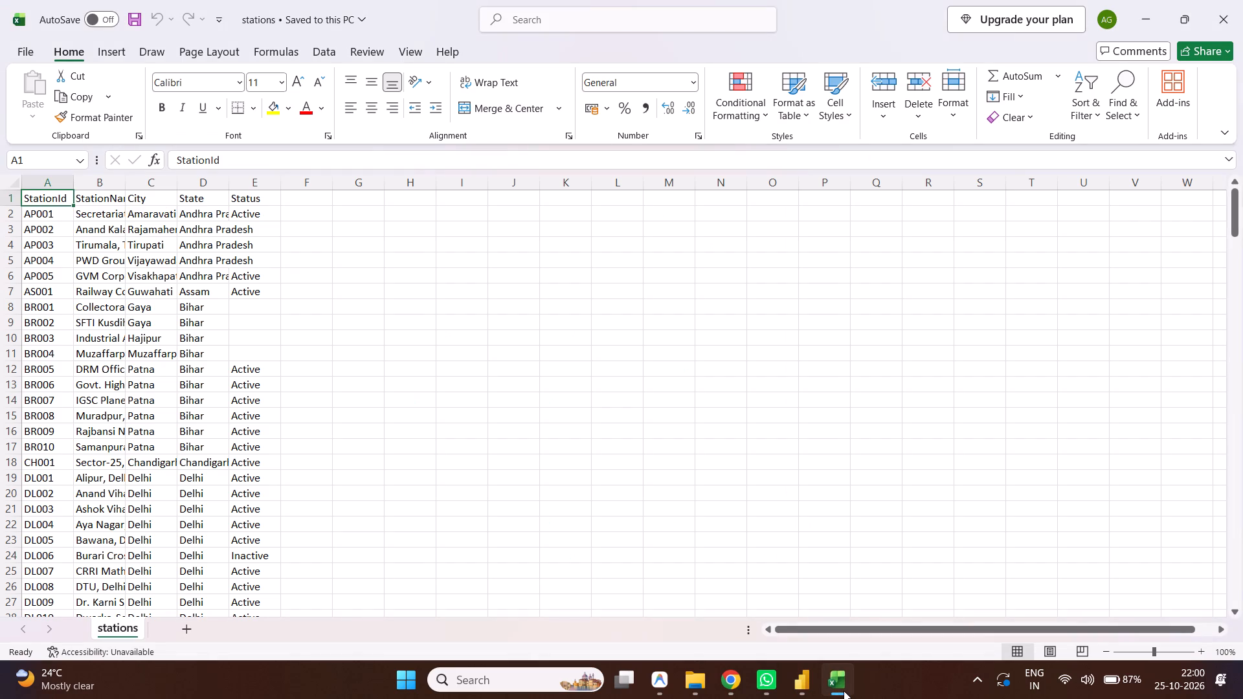
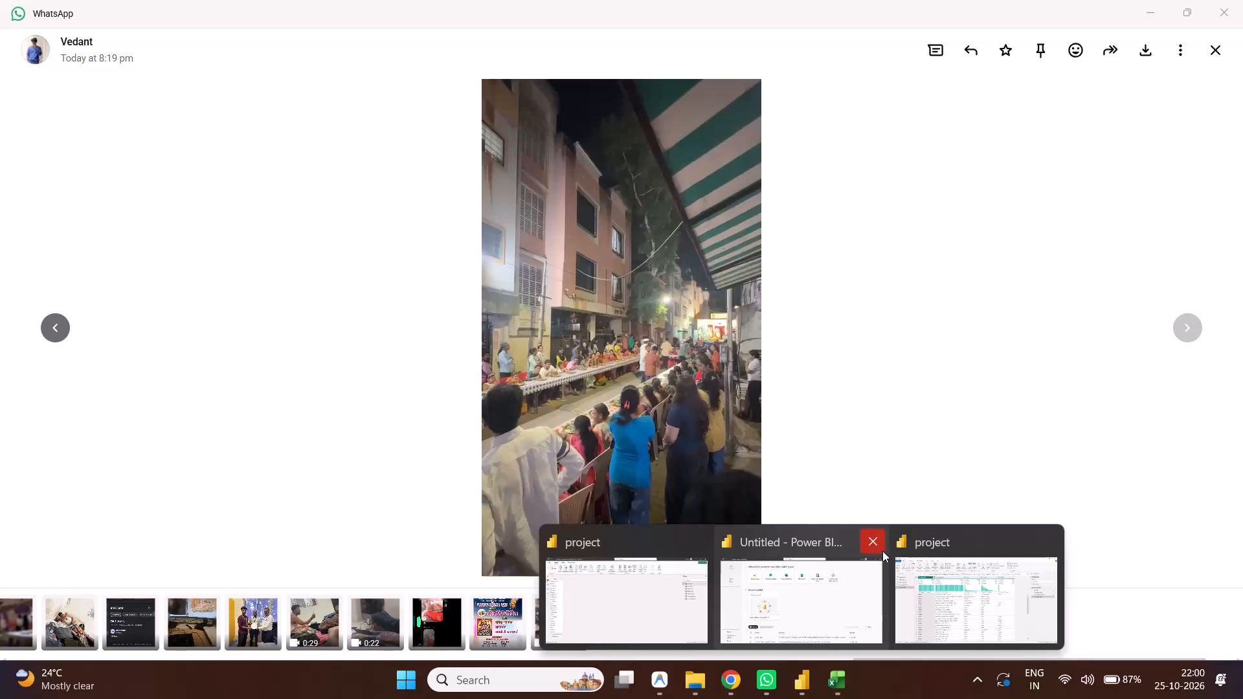
# Close the Untitled Power BI Desktop window.
pyautogui.click(882, 551)
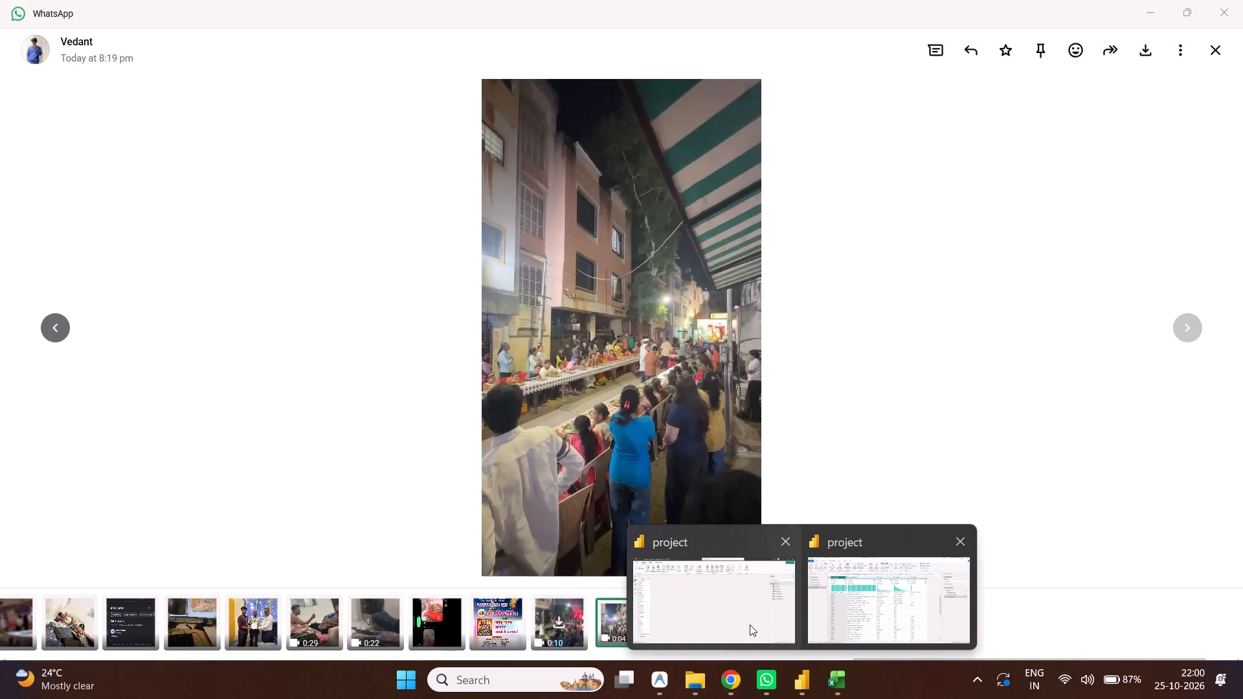
# Switch to the Power BI Desktop window of the project report and display the DimDate and DimStation tables in turn.
pyautogui.click(750, 625)
pyautogui.hscroll(5, 449, 540)
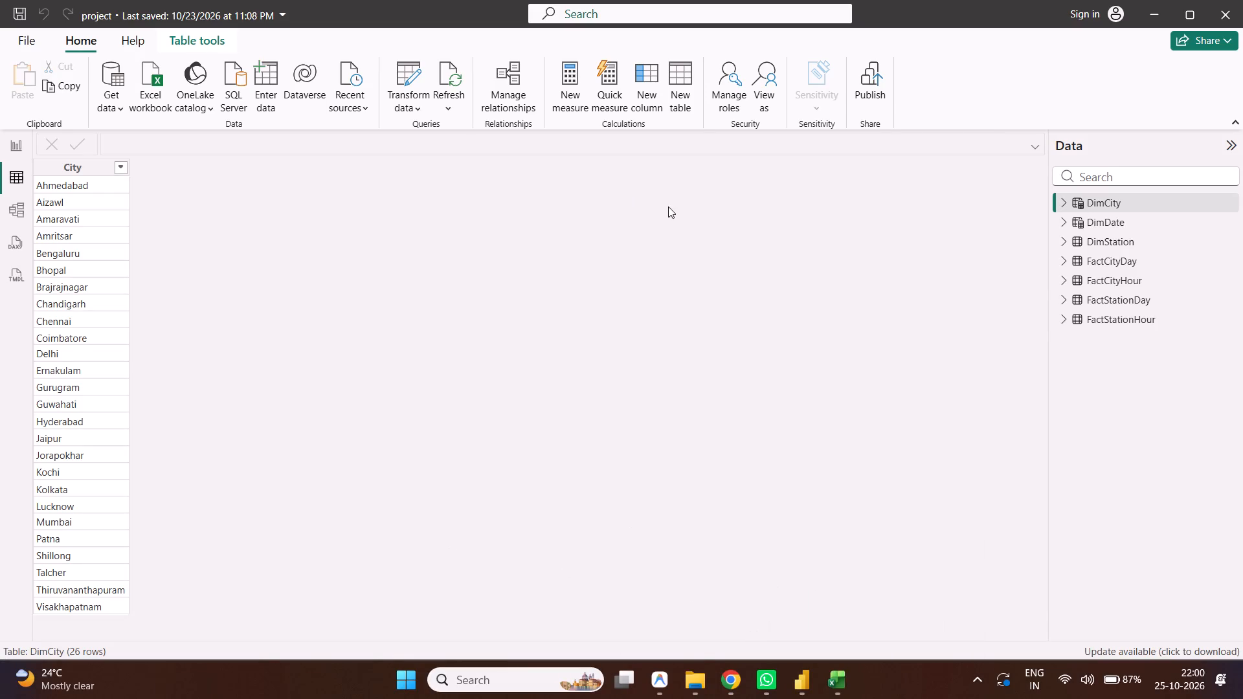
pyautogui.doubleClick(1106, 220)
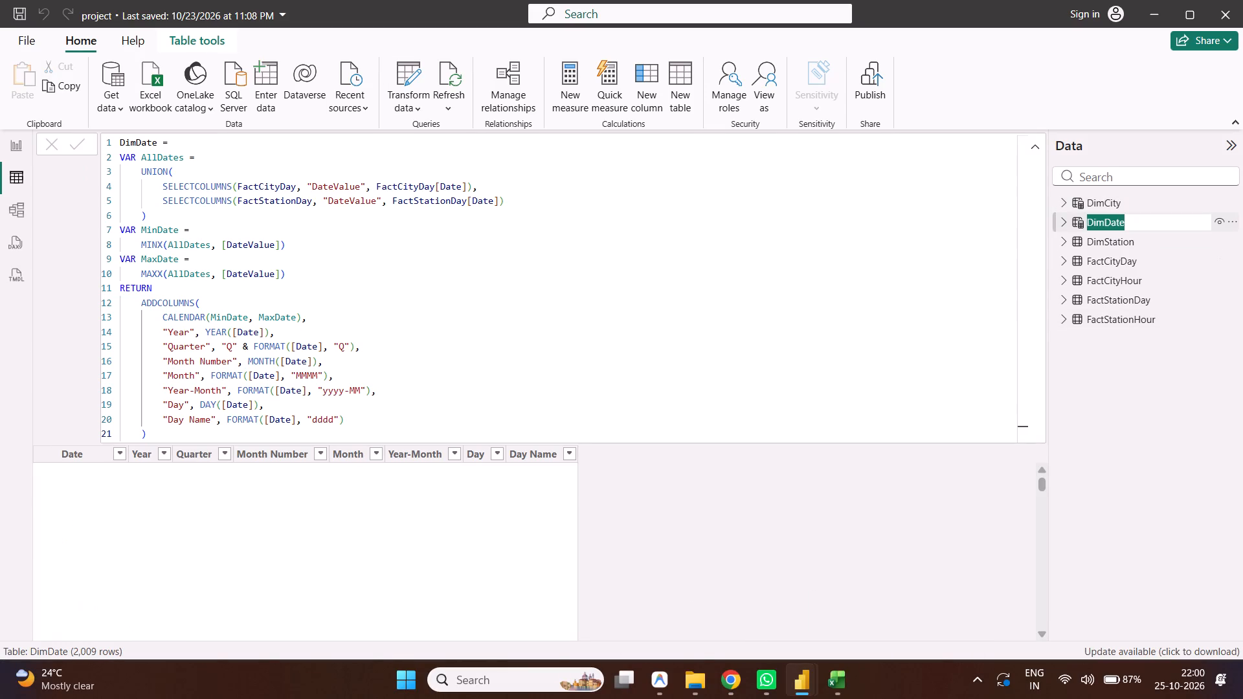
pyautogui.click(1106, 241)
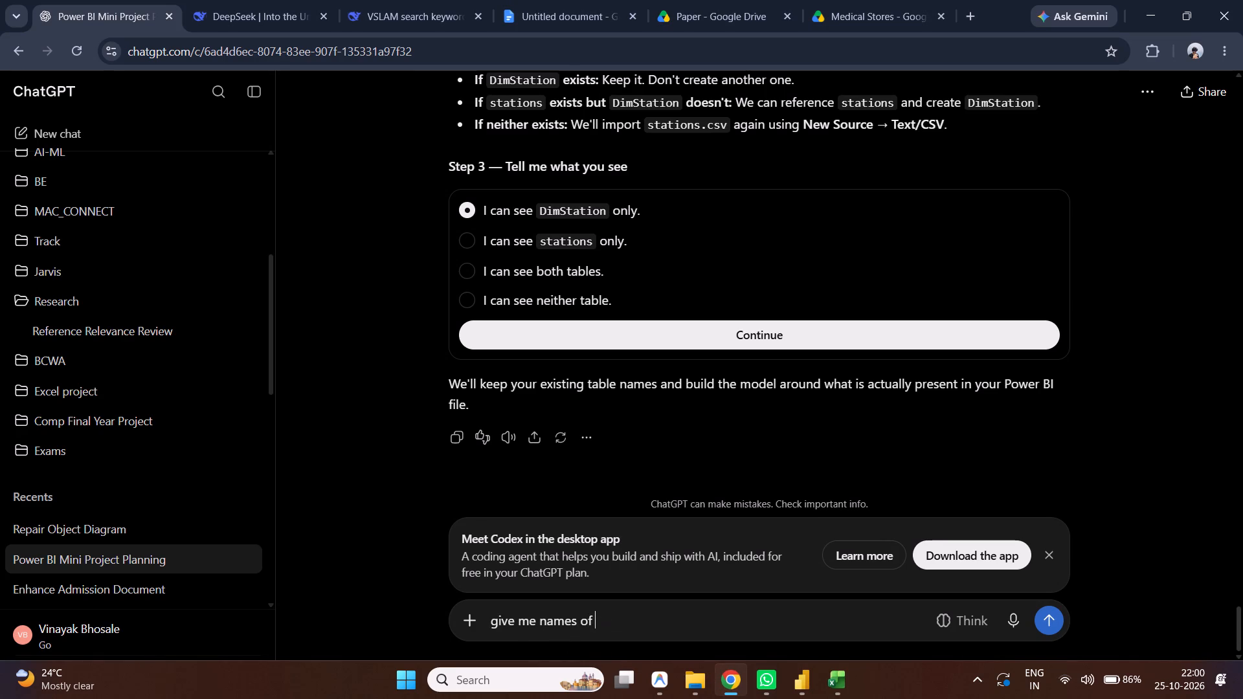
pyautogui.write('powerBI desktop')
pyautogui.press('space')
pyautogui.press('BackSpace')
pyautogui.write('fi')
pyautogui.press('BackSpace')
pyautogui.press('BackSpace')
pyautogui.press('space')
pyautogui.write('files n')
pyautogui.press('space')
pyautogui.write('powerBI')
pyautogui.press('space')
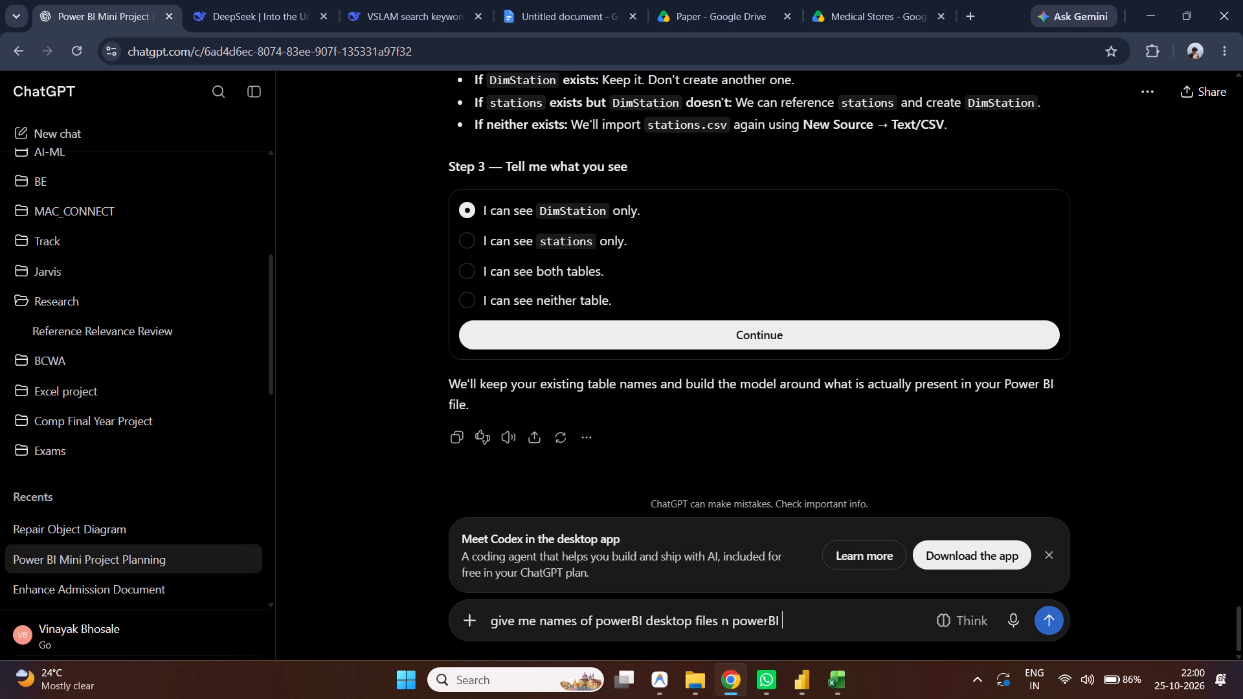
pyautogui.press('q')
pyautogui.write('uery files')
pyautogui.press('space')
pyautogui.write('to clear the confusion')
pyautogui.press('Return')
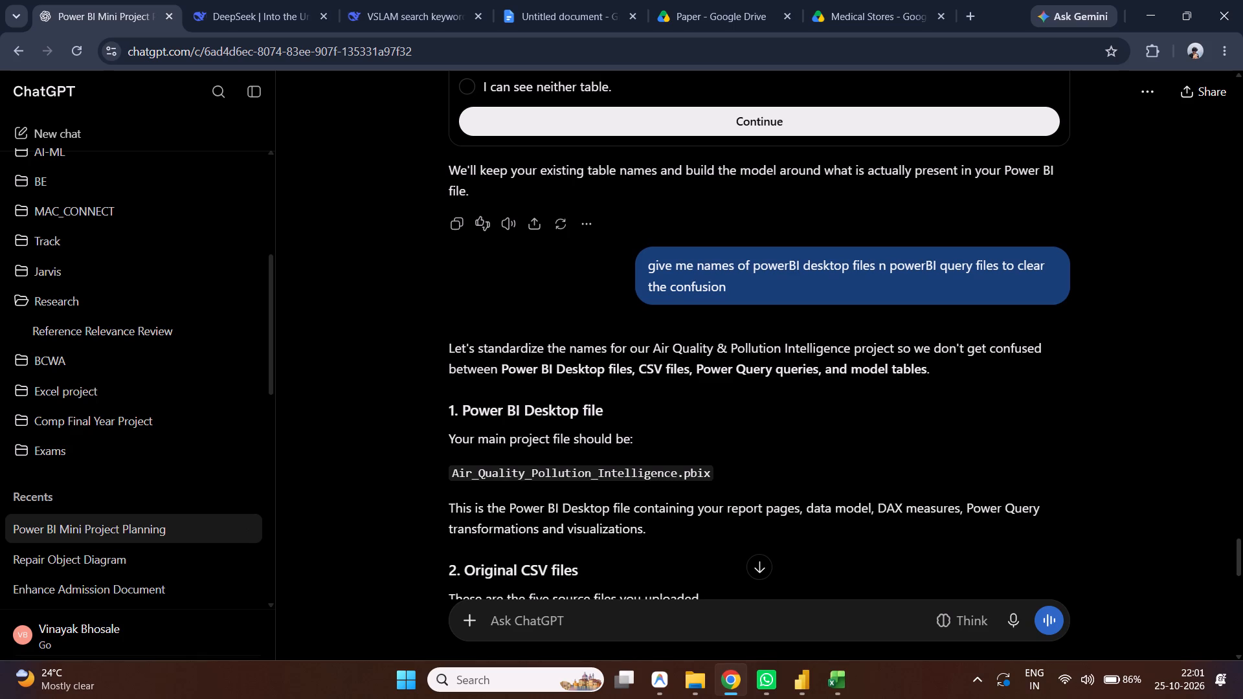
# Read ChatGPT's answer covering the project file name, the original CSV files and the Power Query query names.
pyautogui.scroll(-2, 541, 611)
pyautogui.scroll(-4, 561, 452)
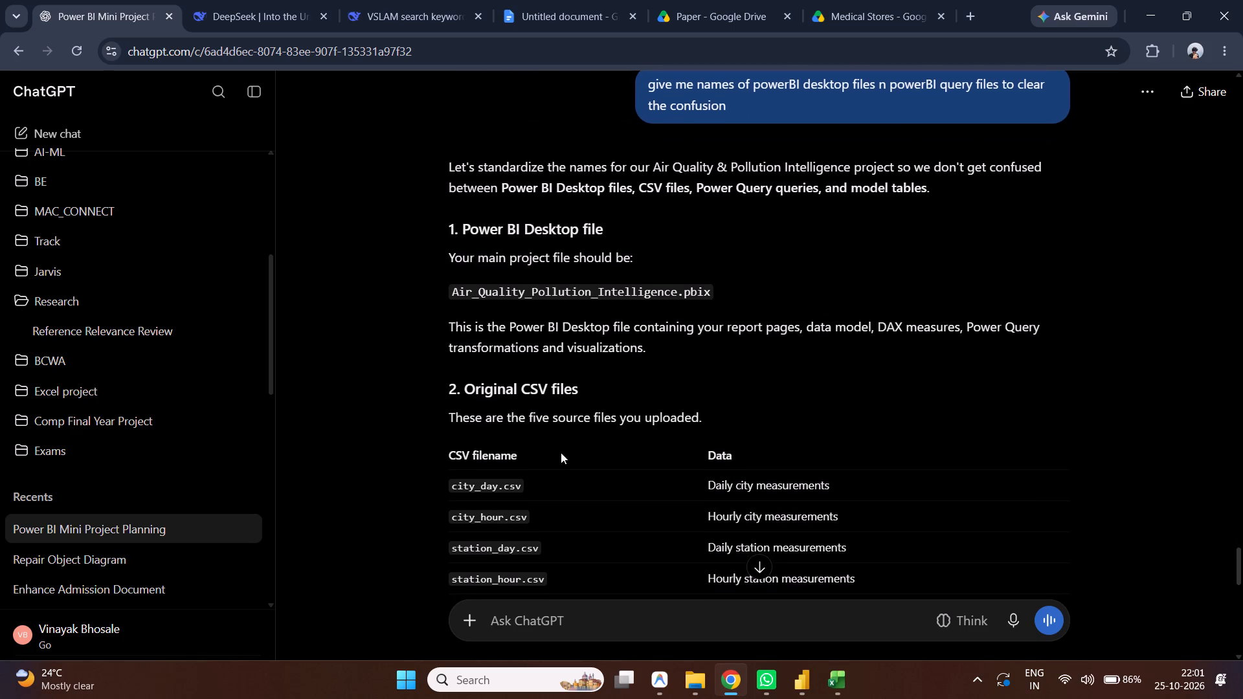
pyautogui.scroll(-1, 561, 452)
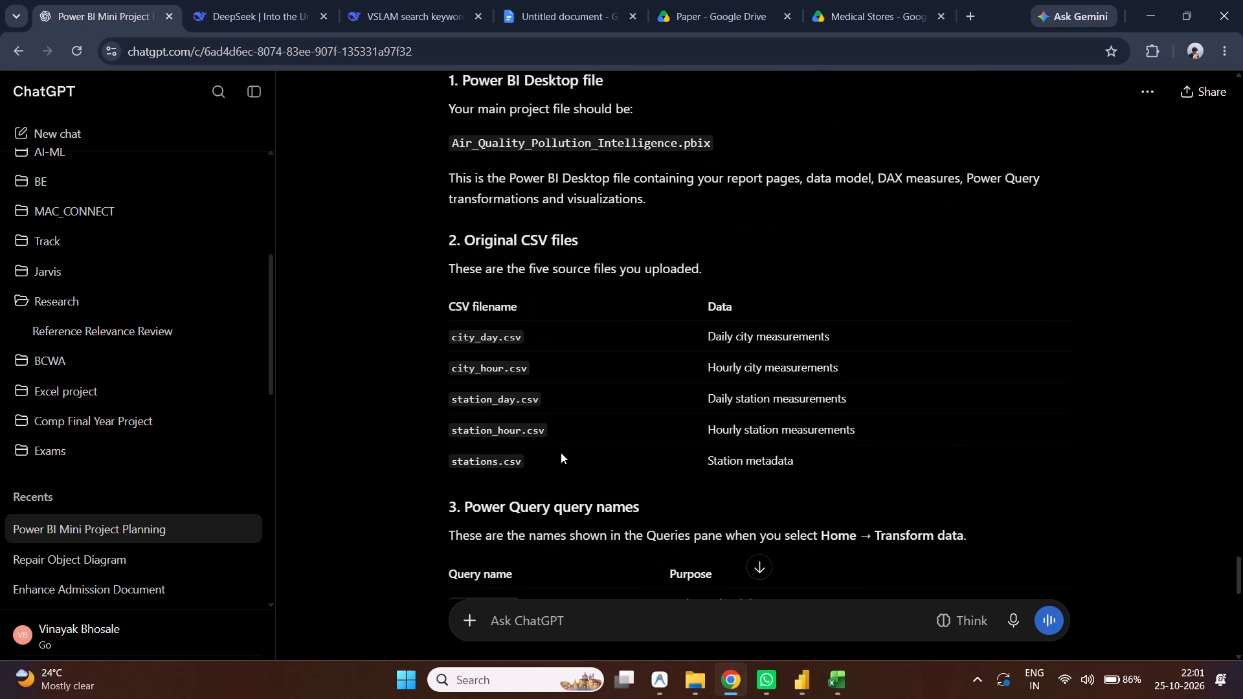
pyautogui.scroll(-2, 561, 452)
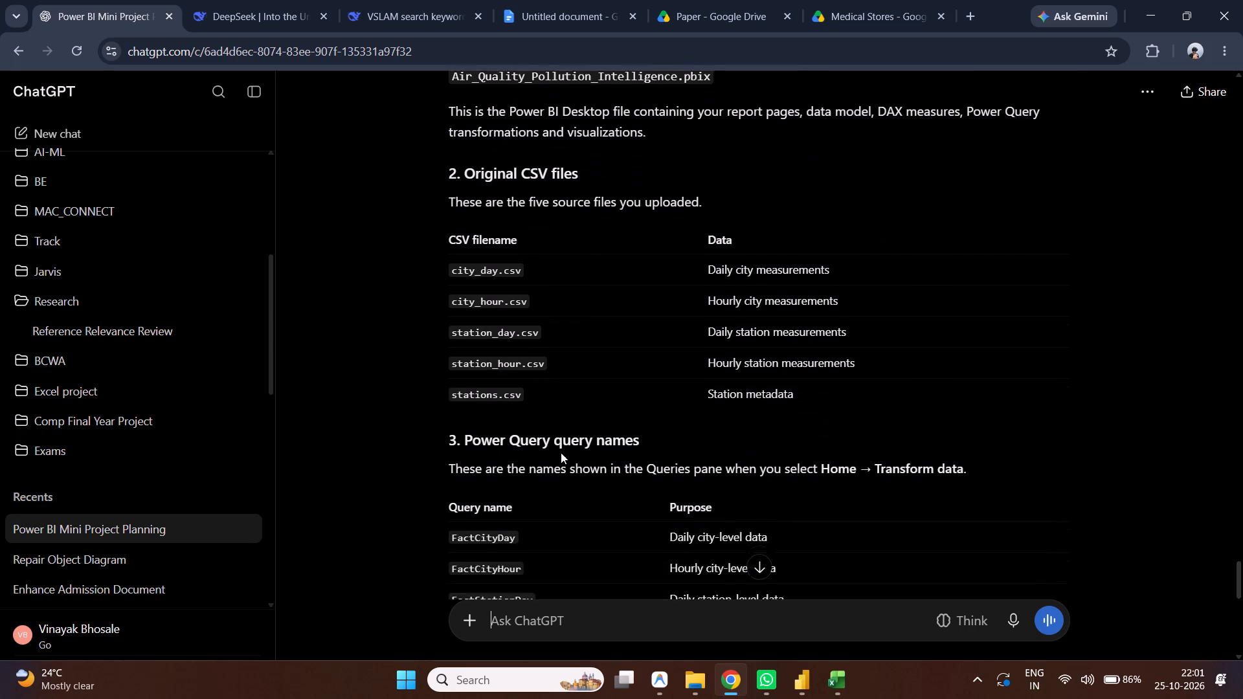
pyautogui.scroll(-3, 561, 452)
pyautogui.scroll(7, 561, 452)
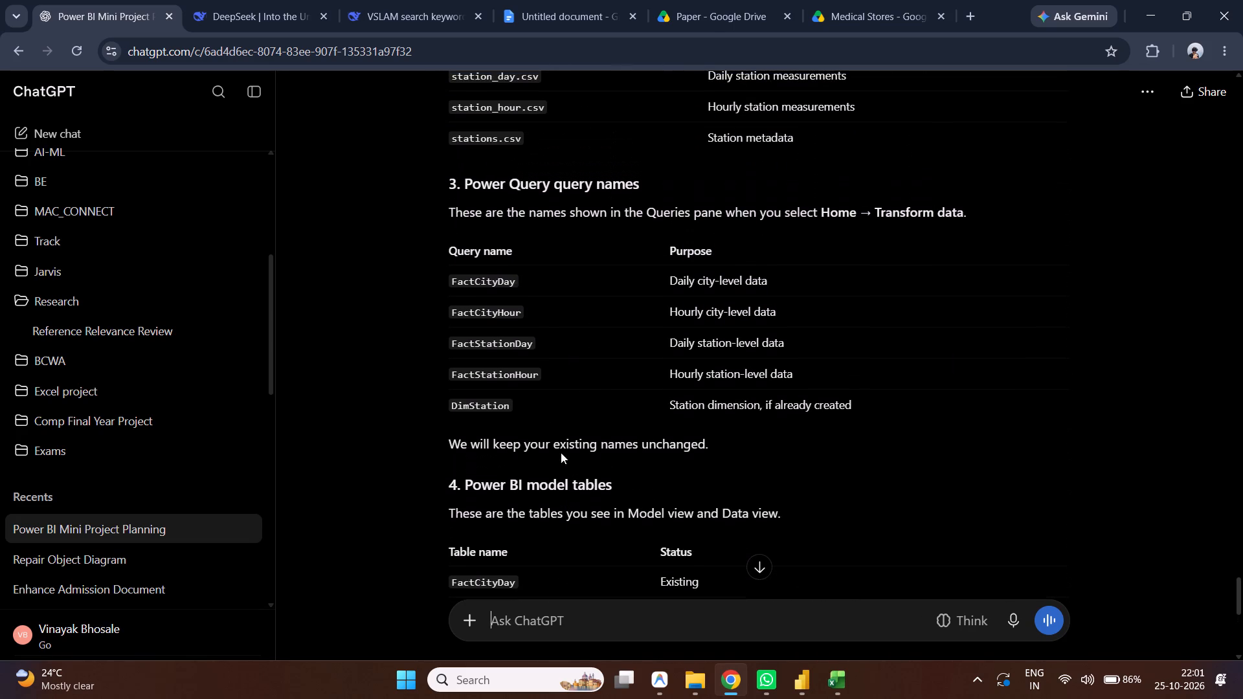
pyautogui.scroll(1, 561, 452)
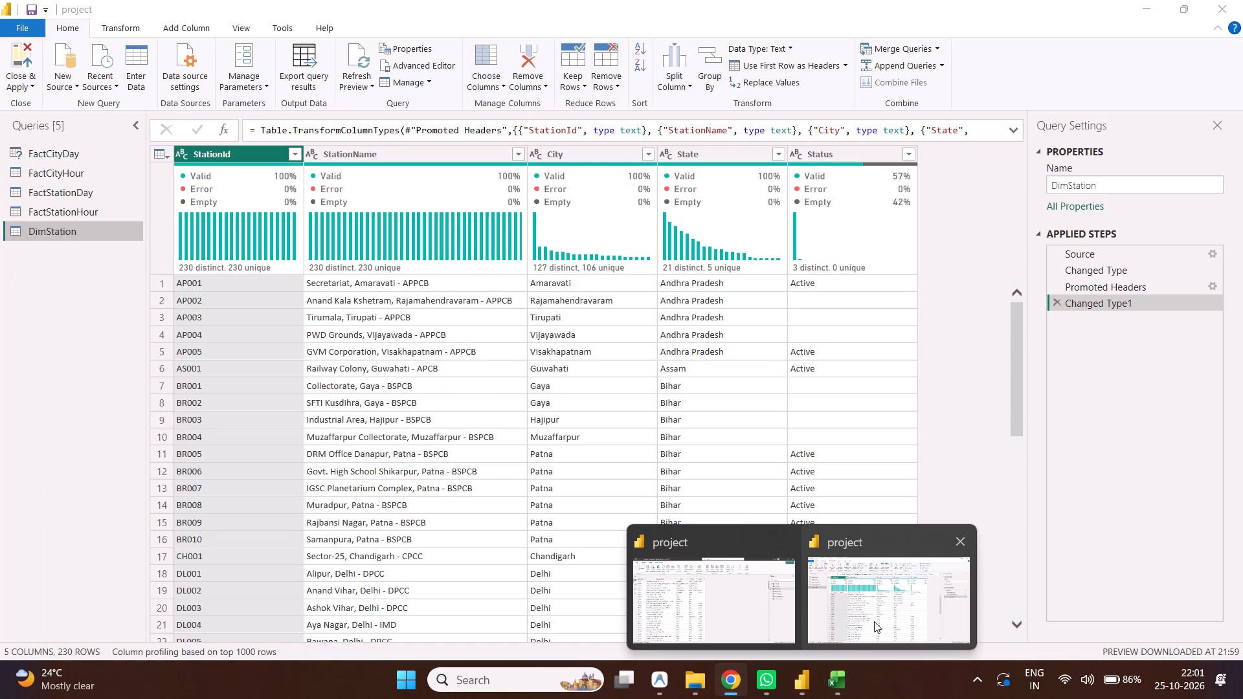
# Switch to the Power Query Editor to check its query names against ChatGPT's list, and close the Query Settings pane.
pyautogui.click(874, 621)
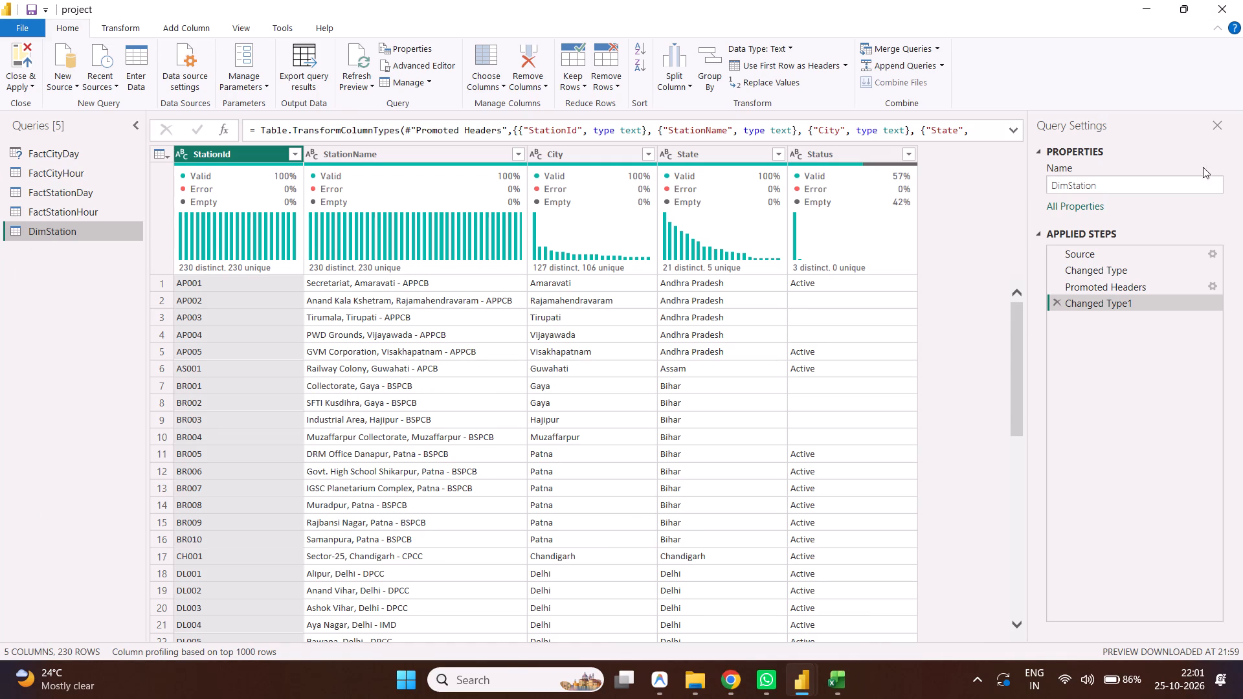
pyautogui.click(1215, 131)
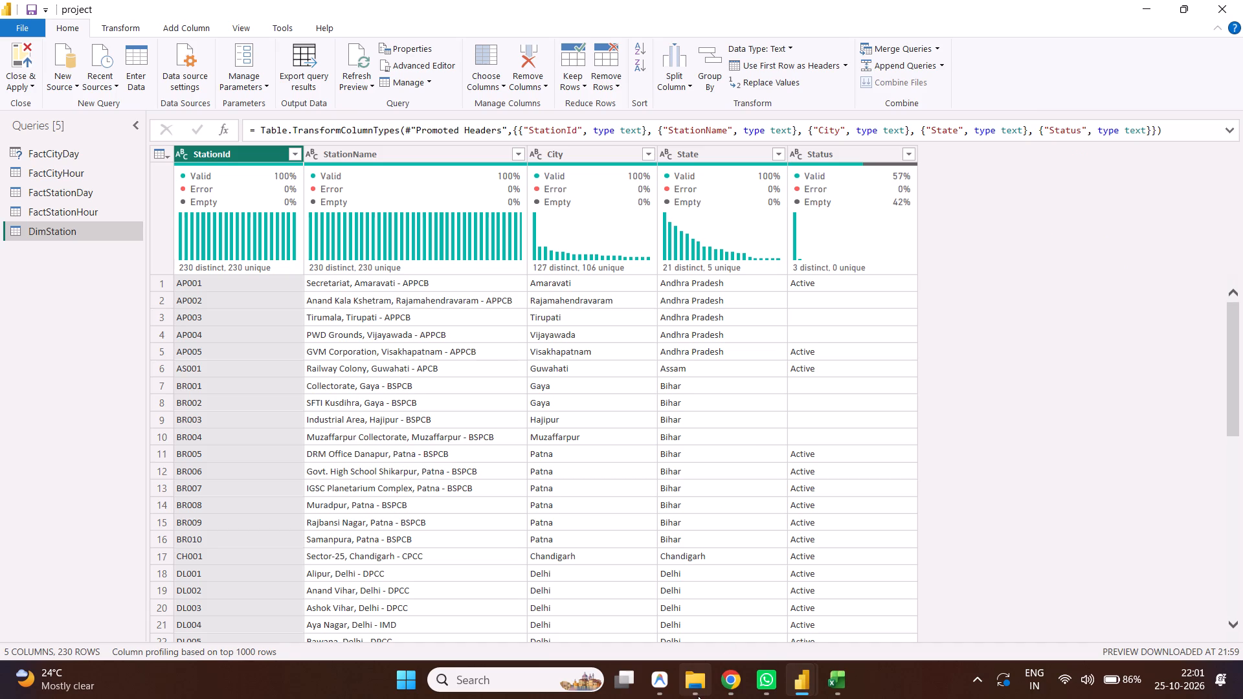
# Switch back to ChatGPT in Chrome and read its list of Power BI model tables.
pyautogui.click(728, 698)
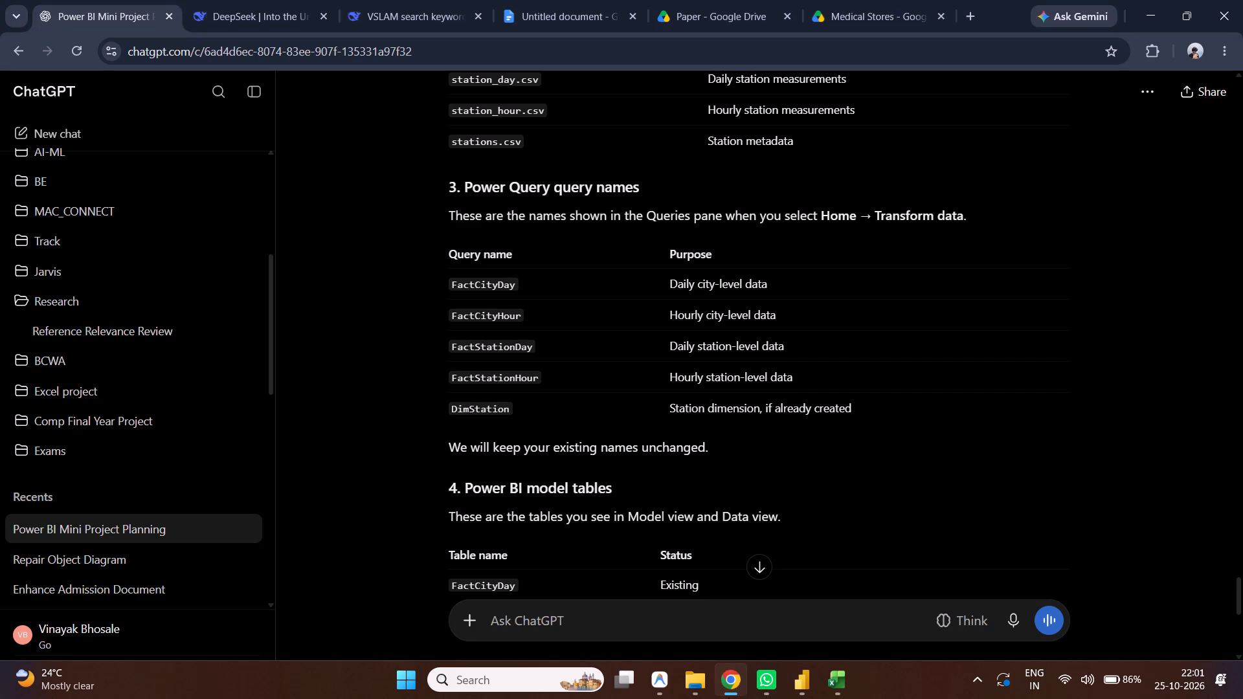
pyautogui.click(728, 698)
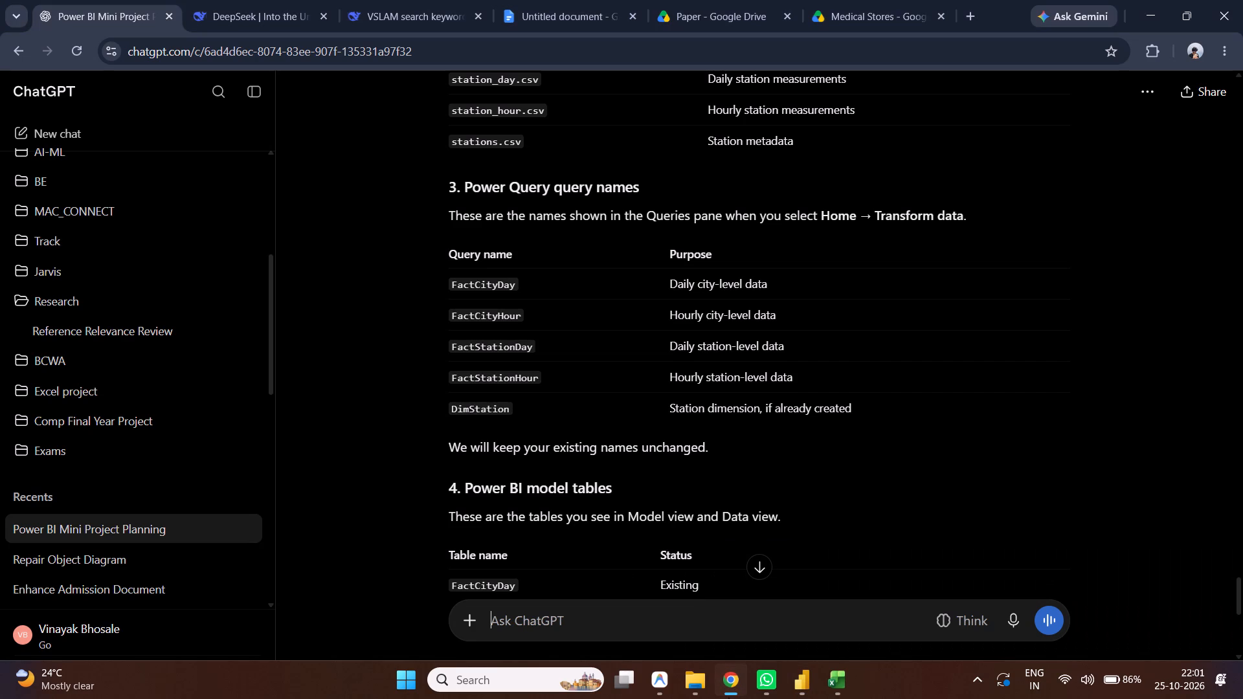
pyautogui.click(728, 698)
pyautogui.scroll(-4, 665, 536)
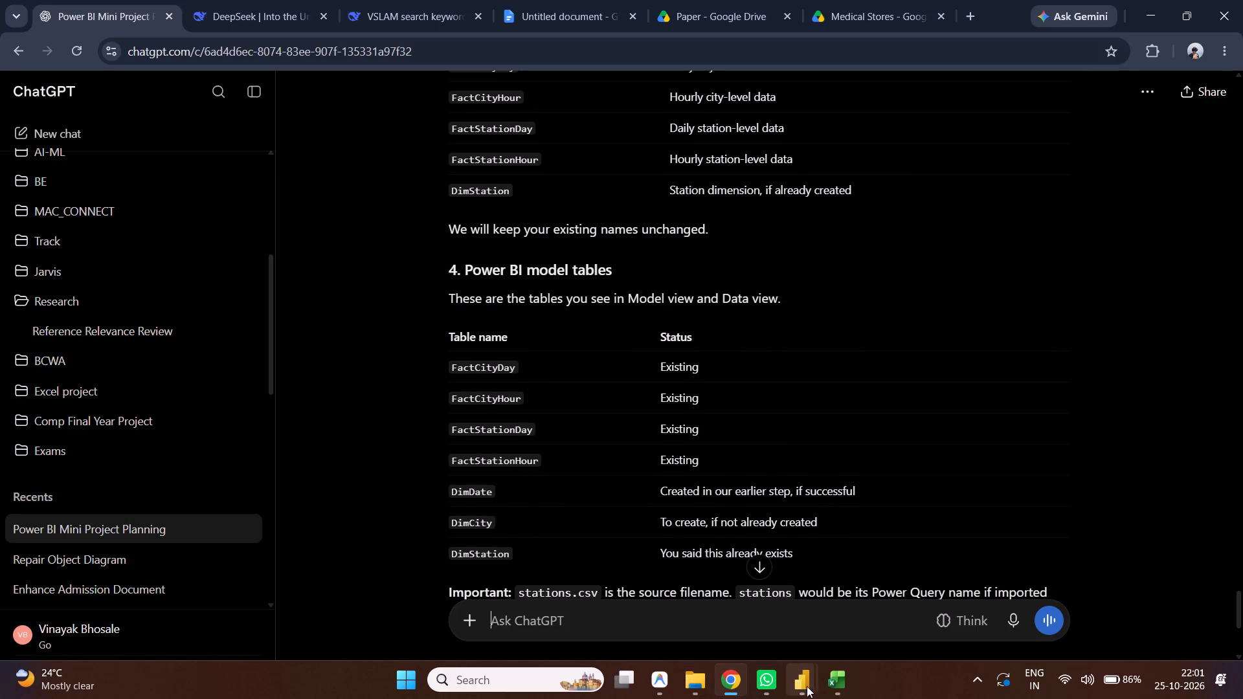
# Switch to the project report in Power BI Desktop, check its model tables and examine the DimStation rows and Status column.
pyautogui.click(703, 619)
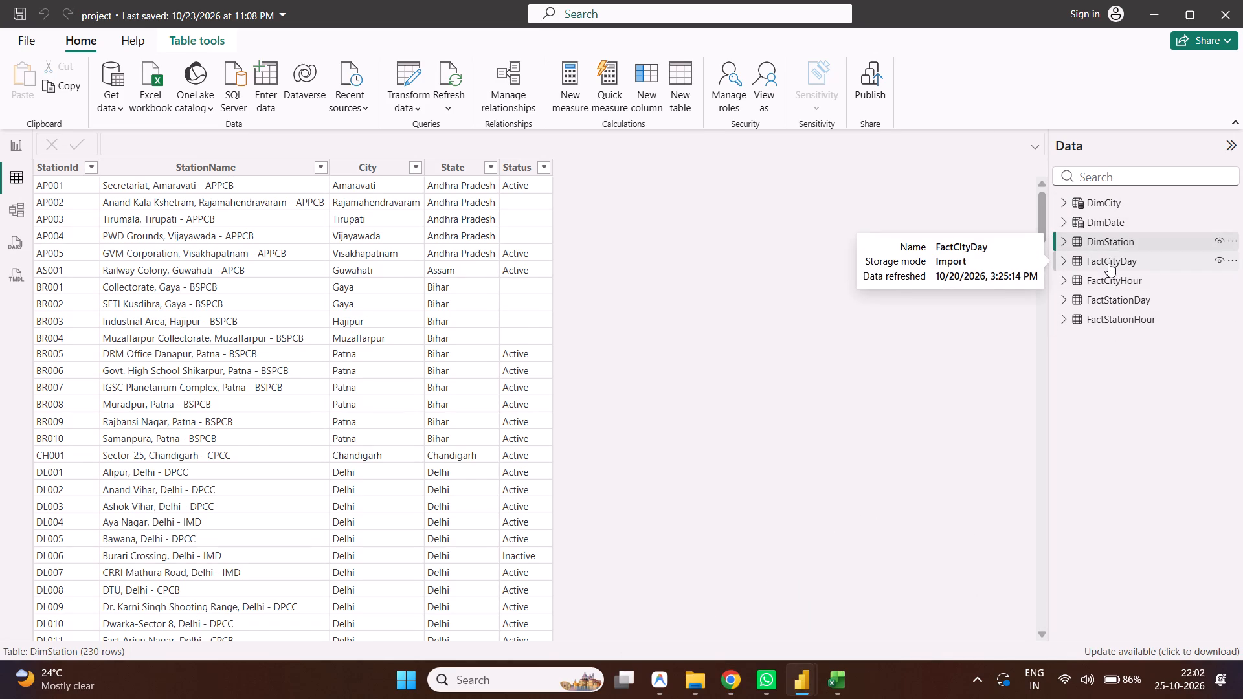
pyautogui.hscroll(-1, 1064, 269)
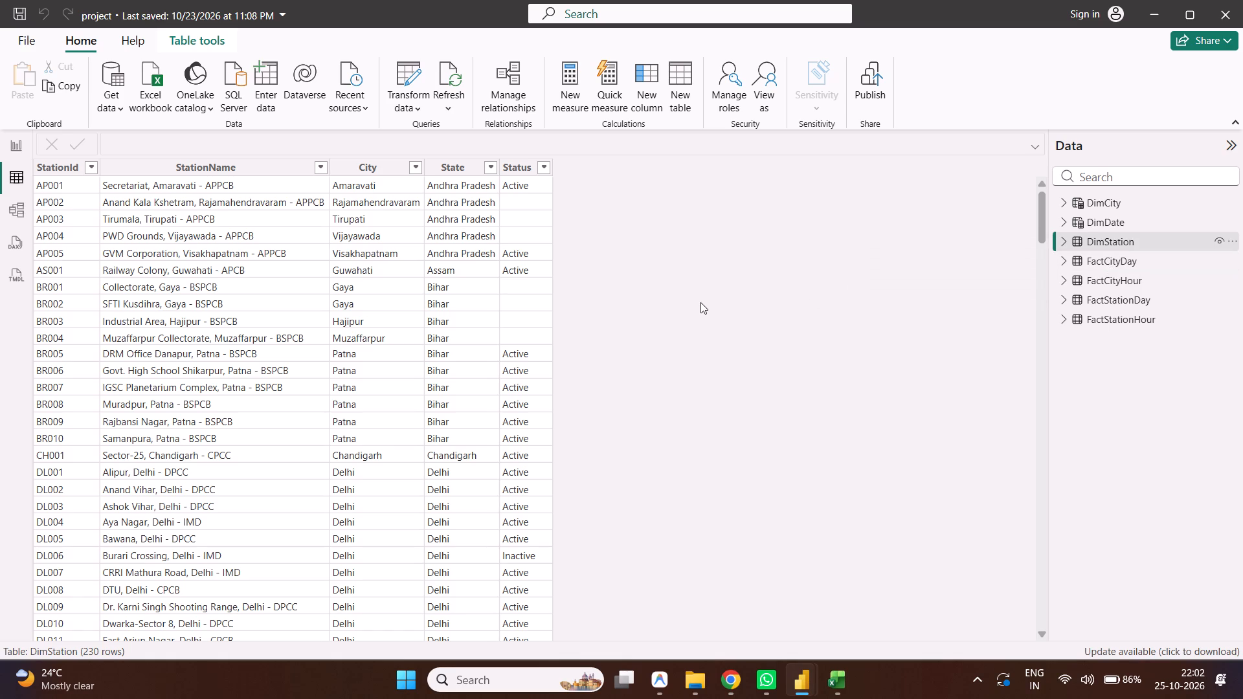
pyautogui.hscroll(-1, 691, 303)
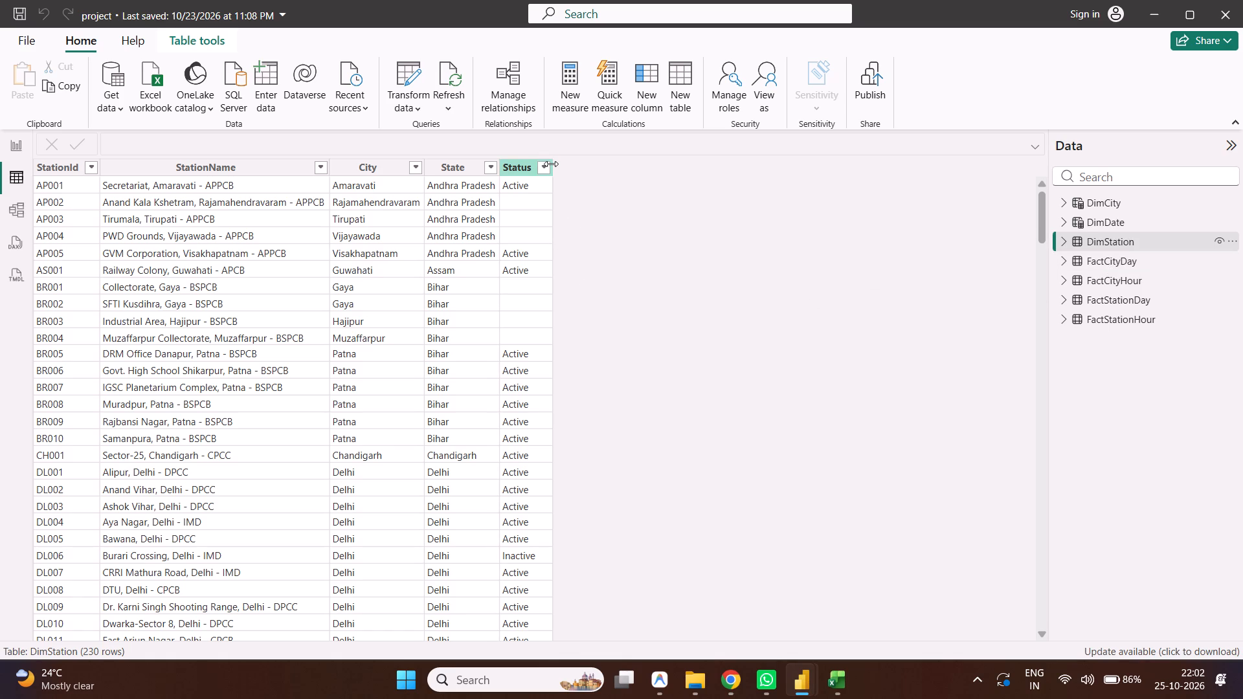
pyautogui.moveTo(551, 164); pyautogui.dragTo(586, 166)
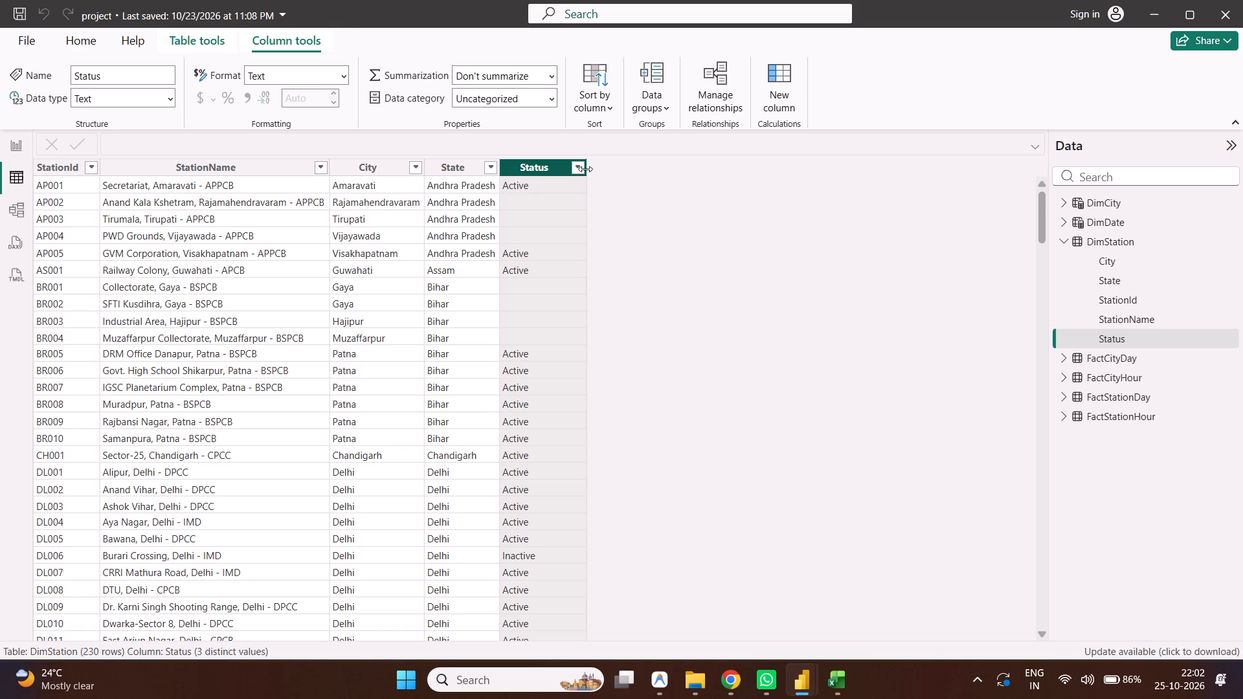
pyautogui.moveTo(585, 169); pyautogui.dragTo(552, 173)
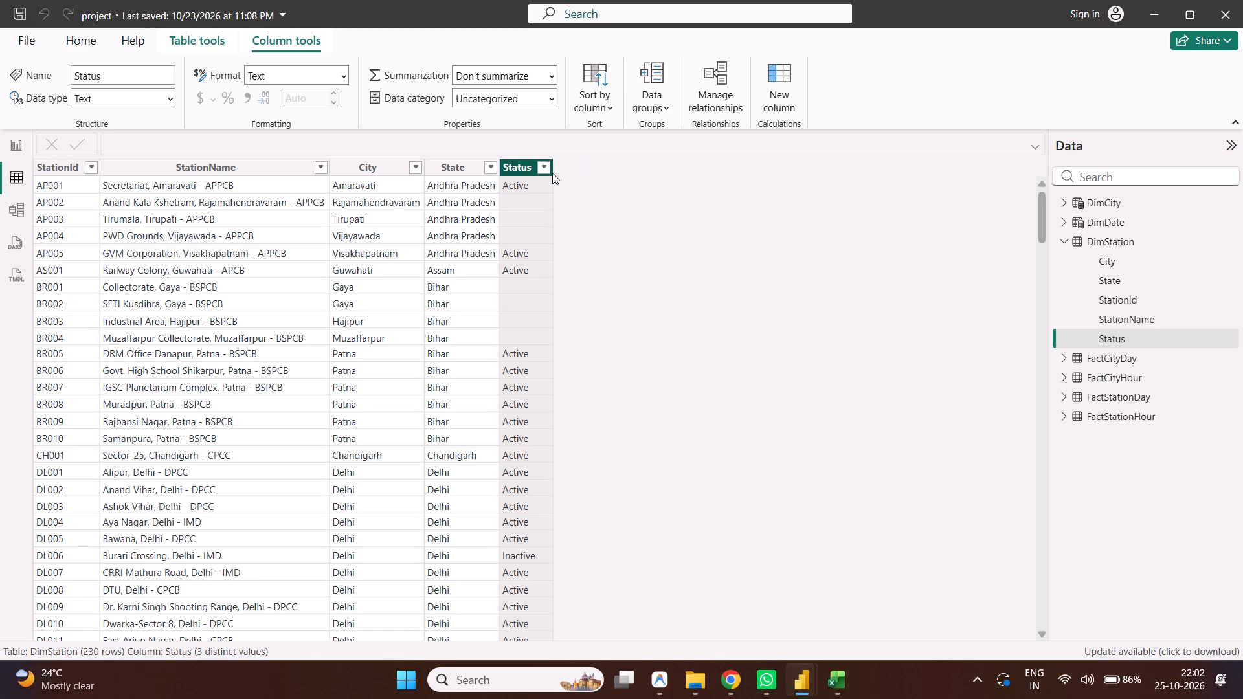
pyautogui.scroll(1, 552, 181)
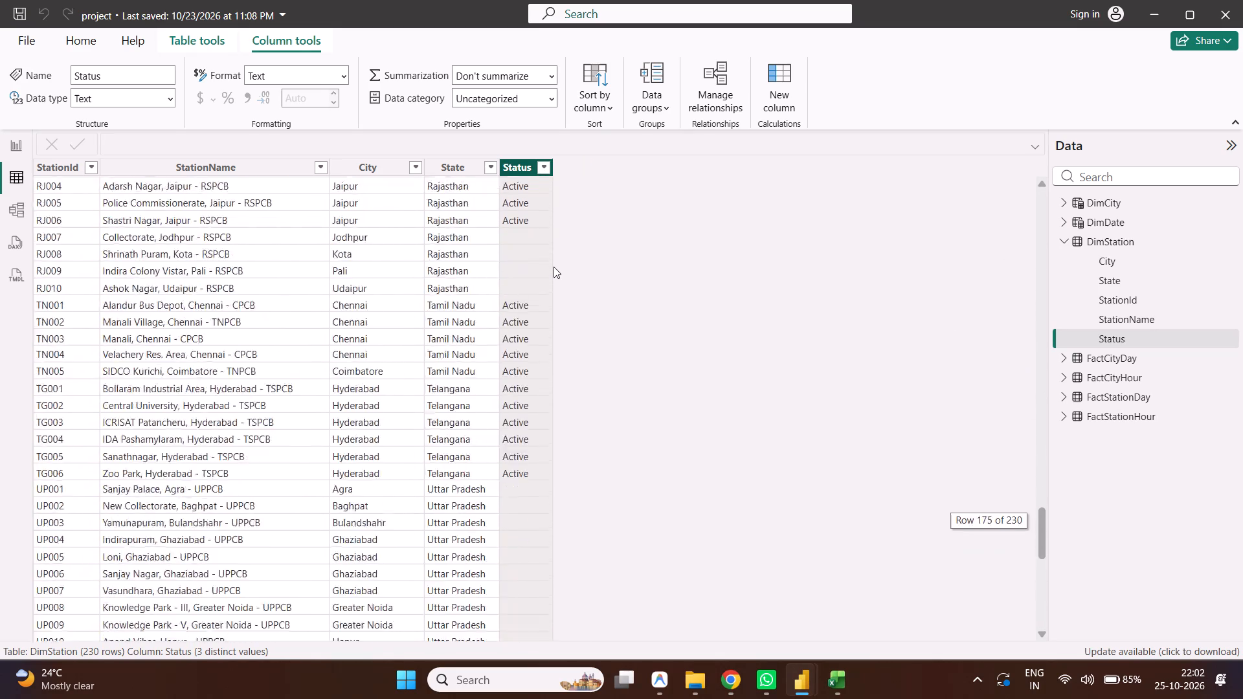
pyautogui.hscroll(3, 554, 267)
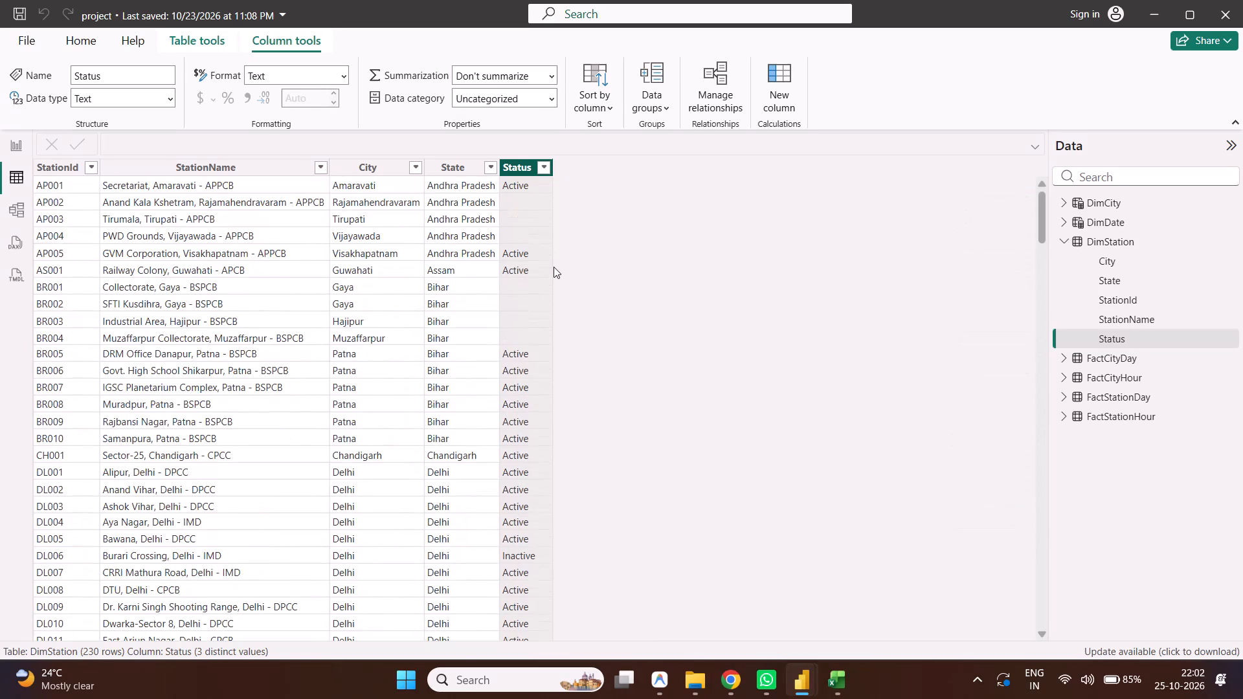
# Switch to ChatGPT in Chrome and send the message "done what is next step".
pyautogui.click(730, 683)
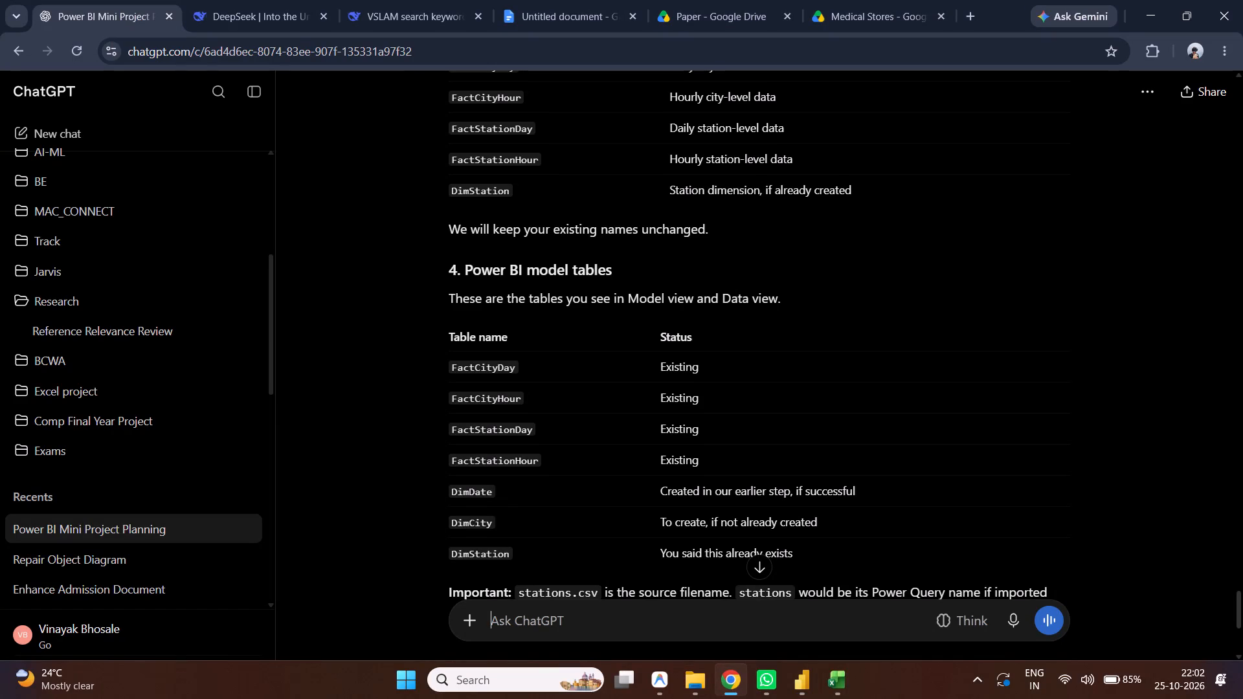
pyautogui.click(590, 621)
pyautogui.write('done what is next')
pyautogui.press('space')
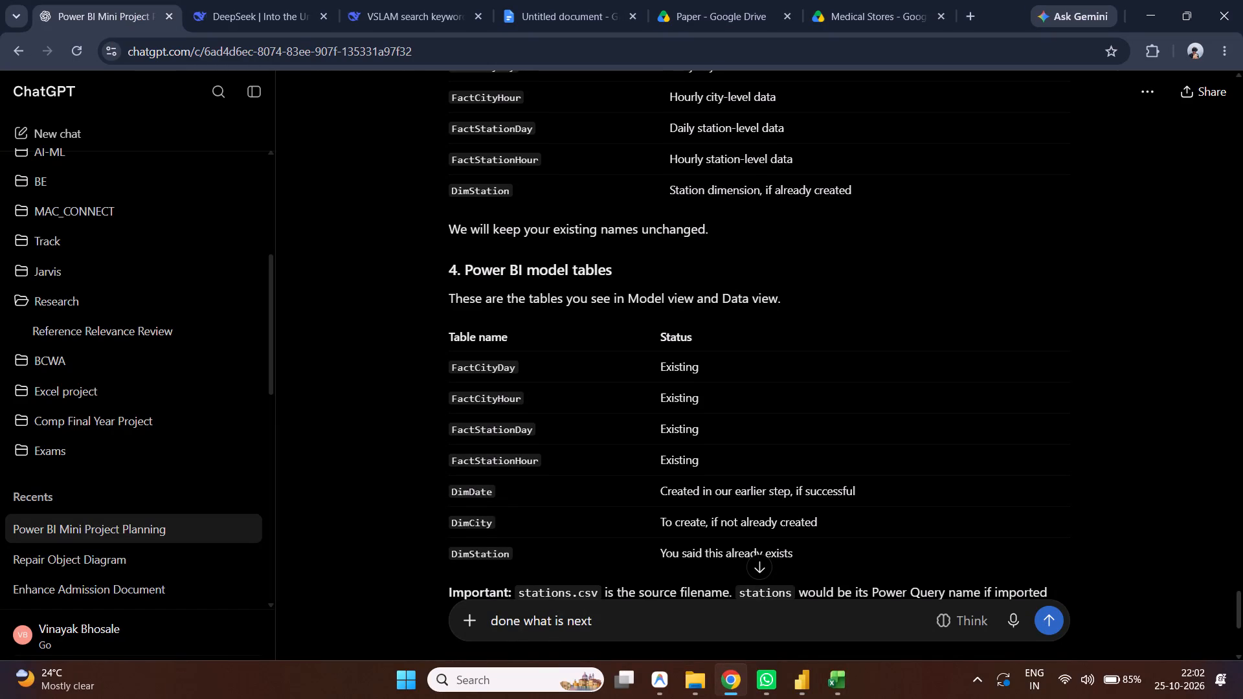
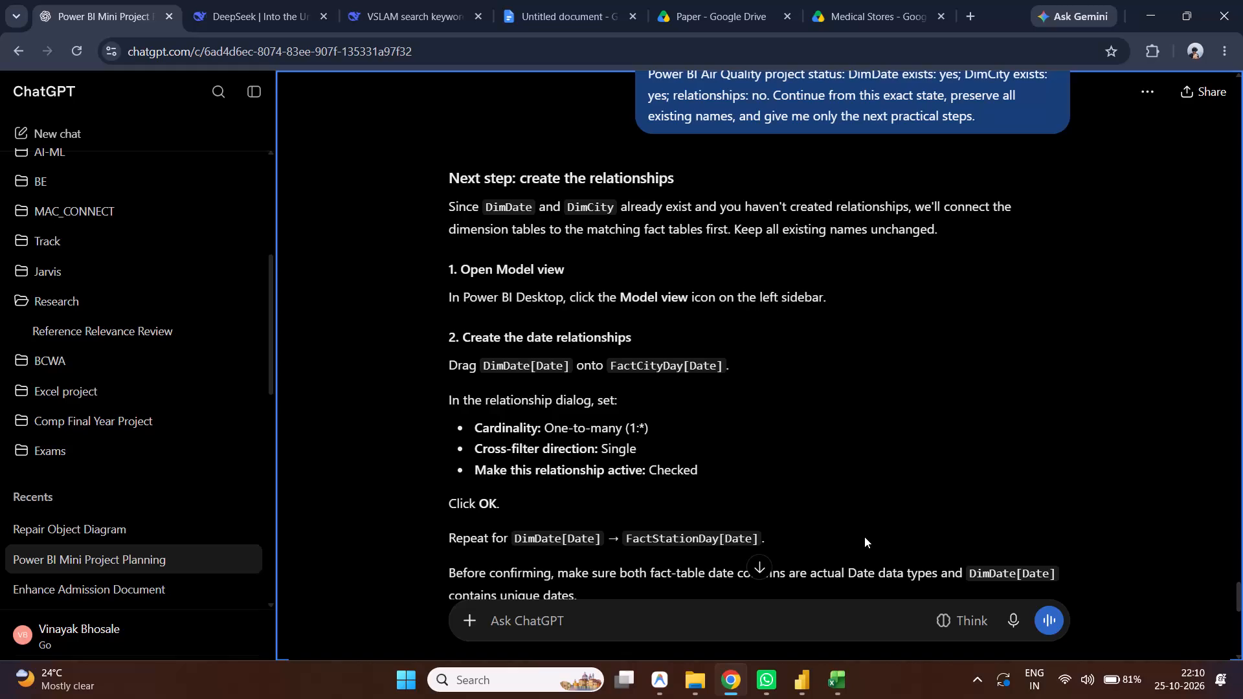
# Switch to the project in Power BI Desktop and create an active one-to-many relationship from DimCity[City] to FactCityDay[City] with Single cross-filter direction.
pyautogui.click(785, 698)
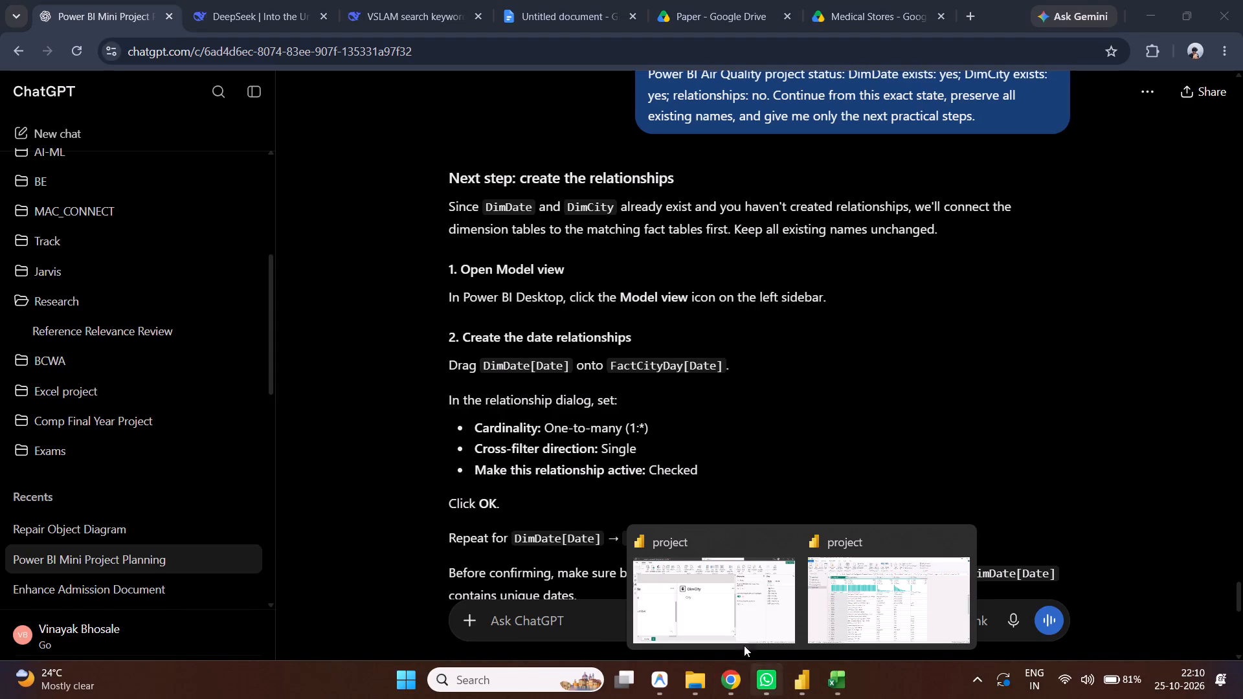
pyautogui.click(721, 617)
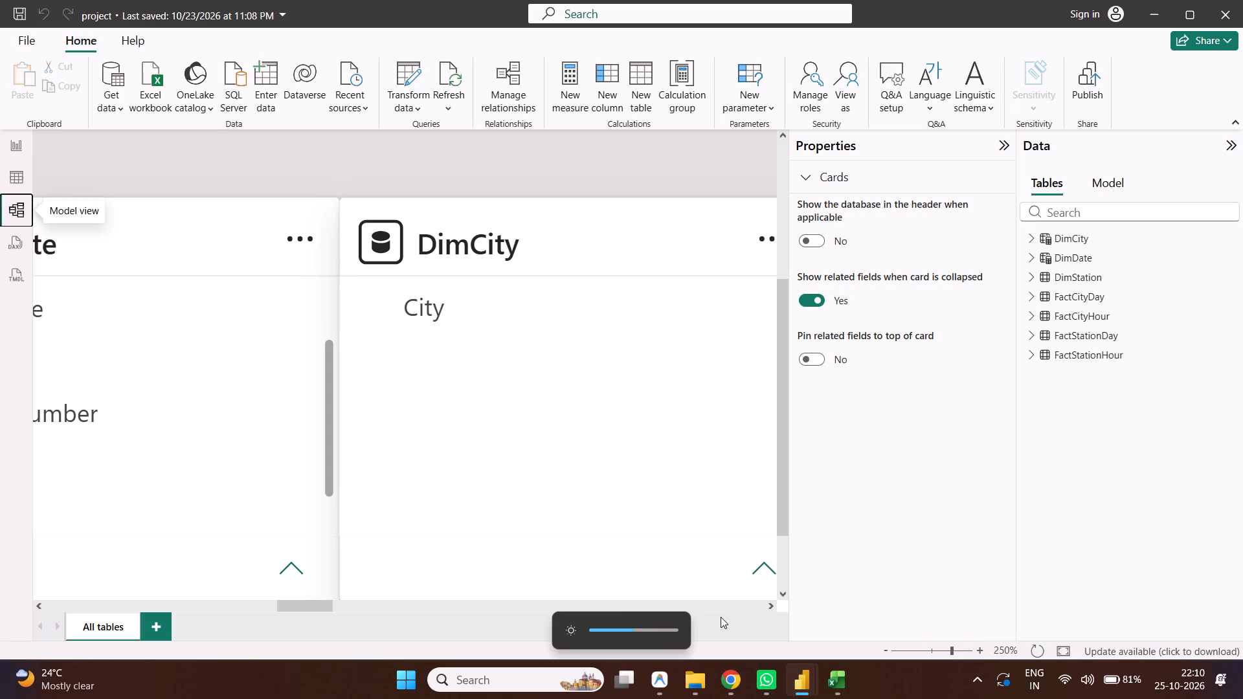
pyautogui.hscroll(1, 551, 489)
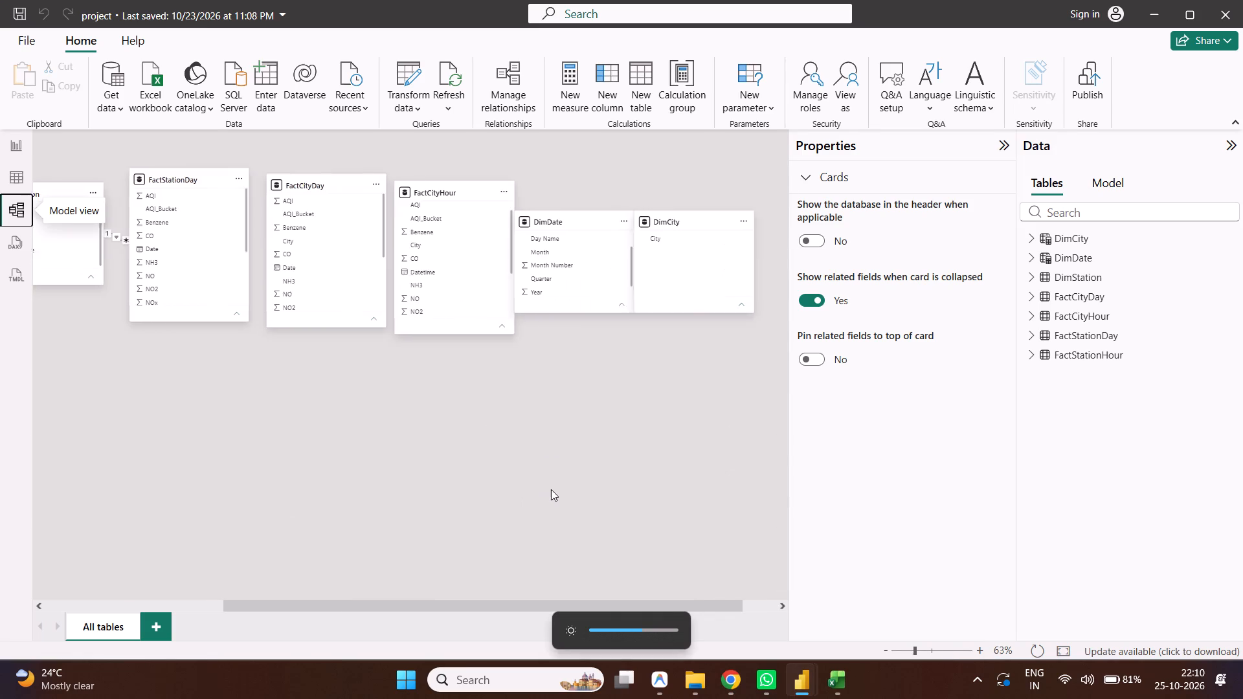
pyautogui.hscroll(1, 551, 489)
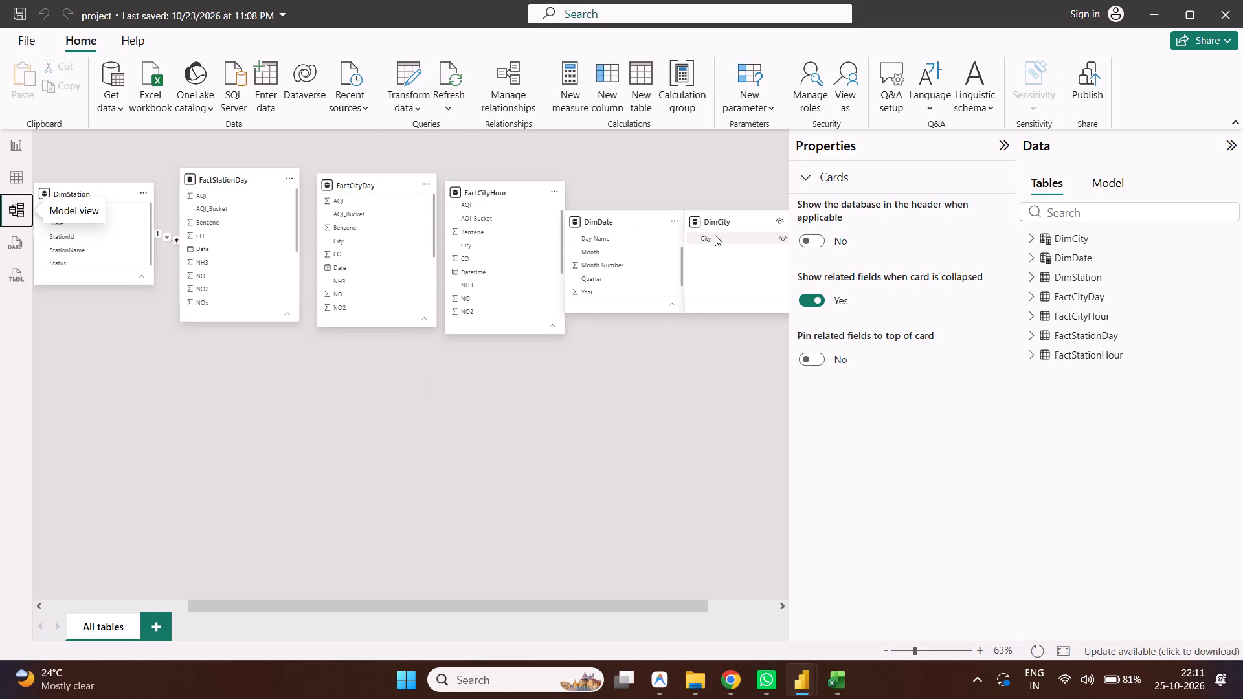
pyautogui.moveTo(715, 236); pyautogui.dragTo(642, 241)
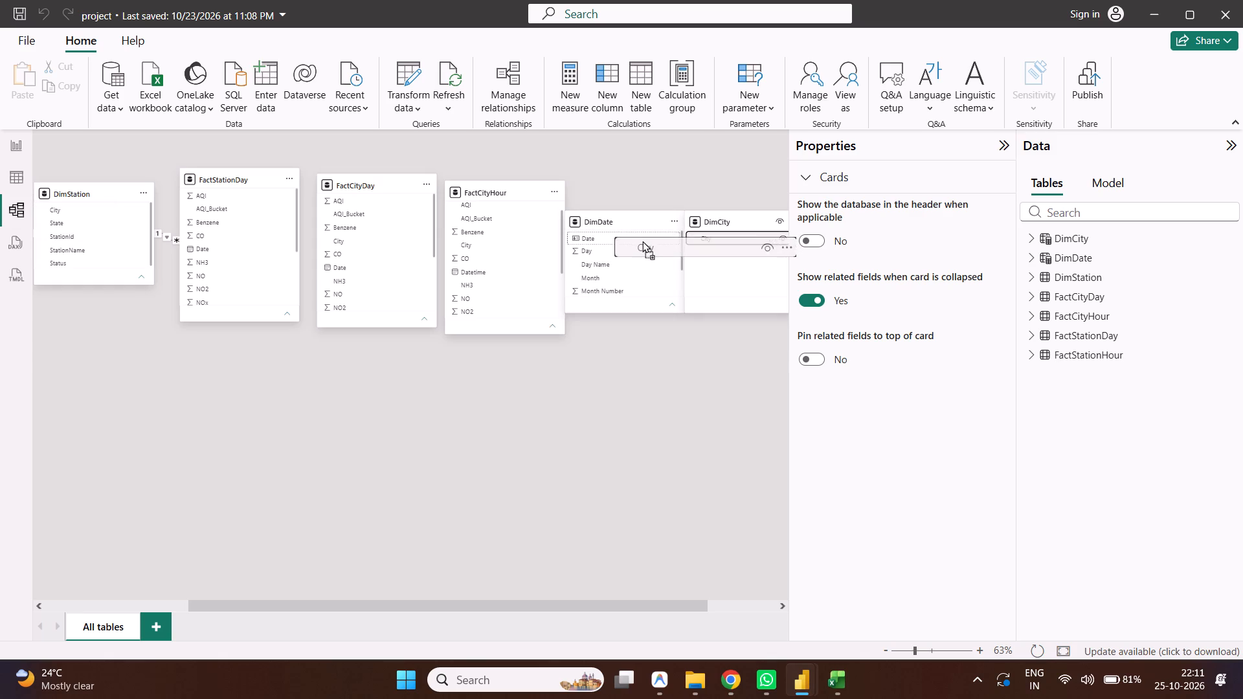
pyautogui.moveTo(642, 241); pyautogui.dragTo(414, 311)
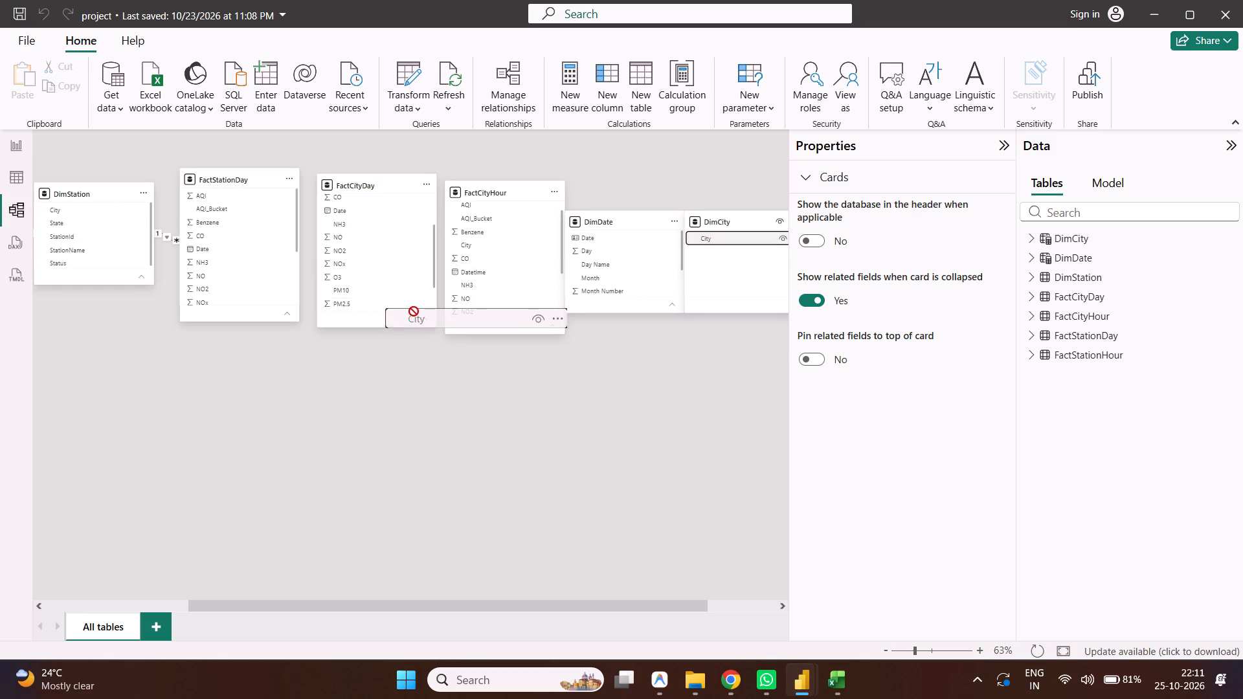
pyautogui.moveTo(414, 311); pyautogui.dragTo(416, 306)
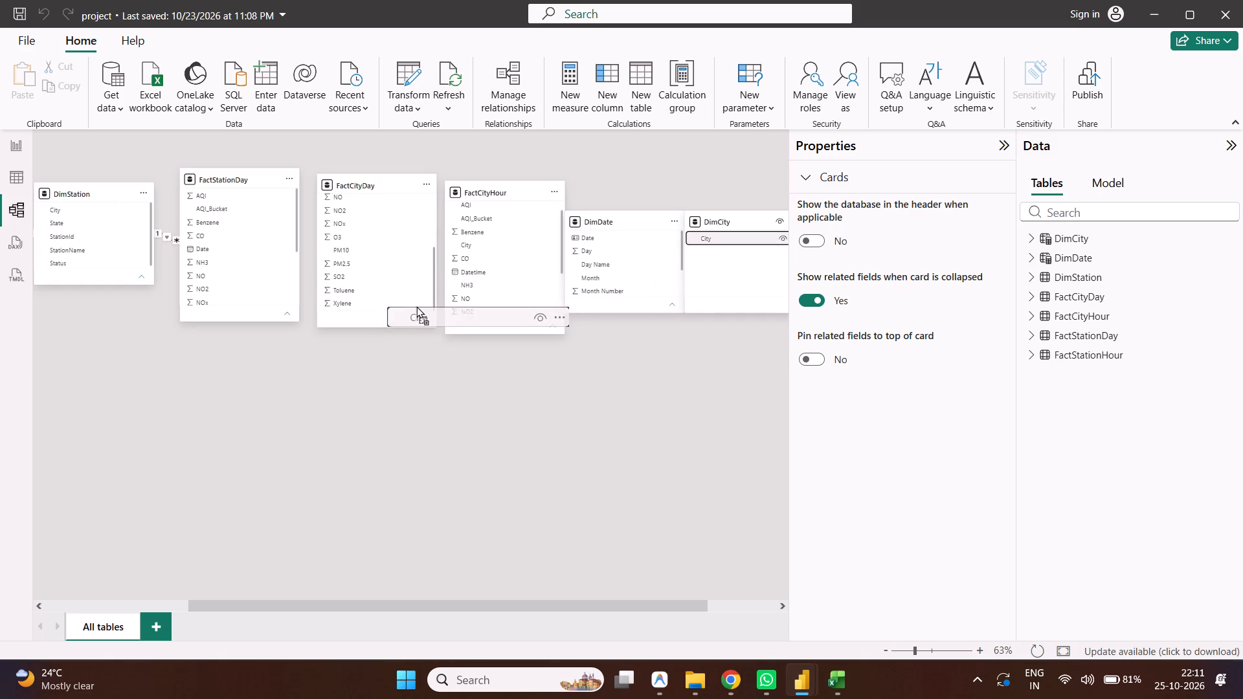
pyautogui.moveTo(416, 306); pyautogui.dragTo(405, 208)
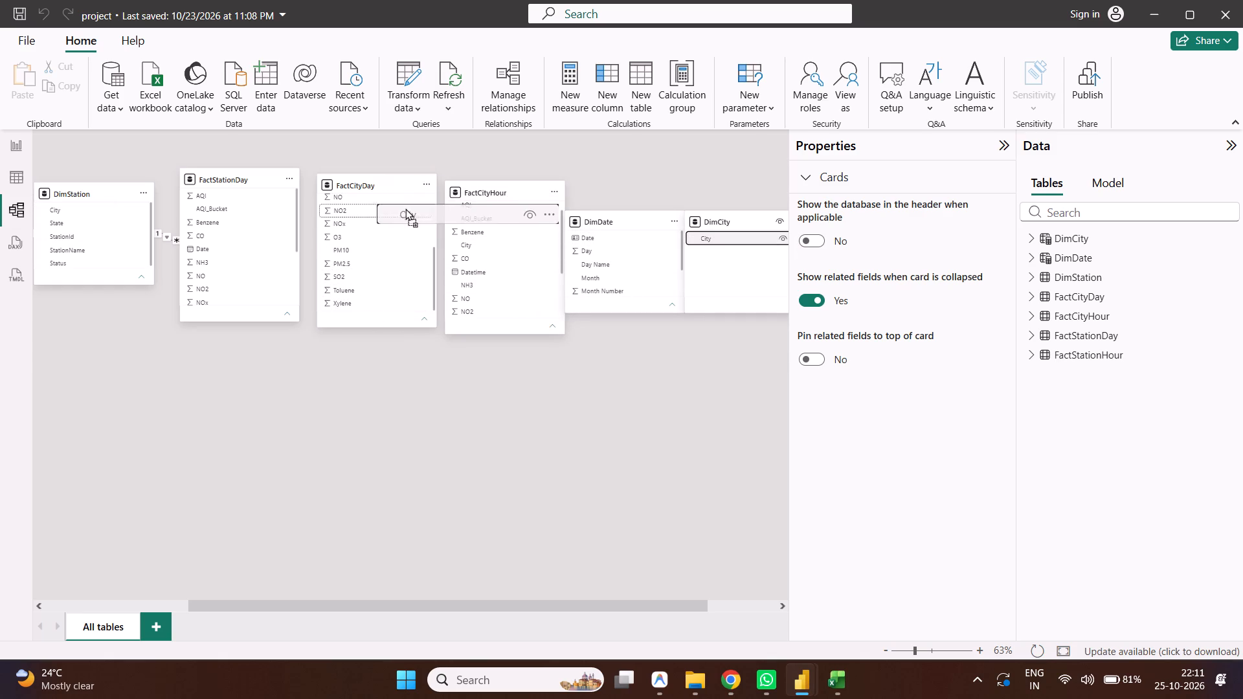
pyautogui.moveTo(405, 208); pyautogui.dragTo(409, 235)
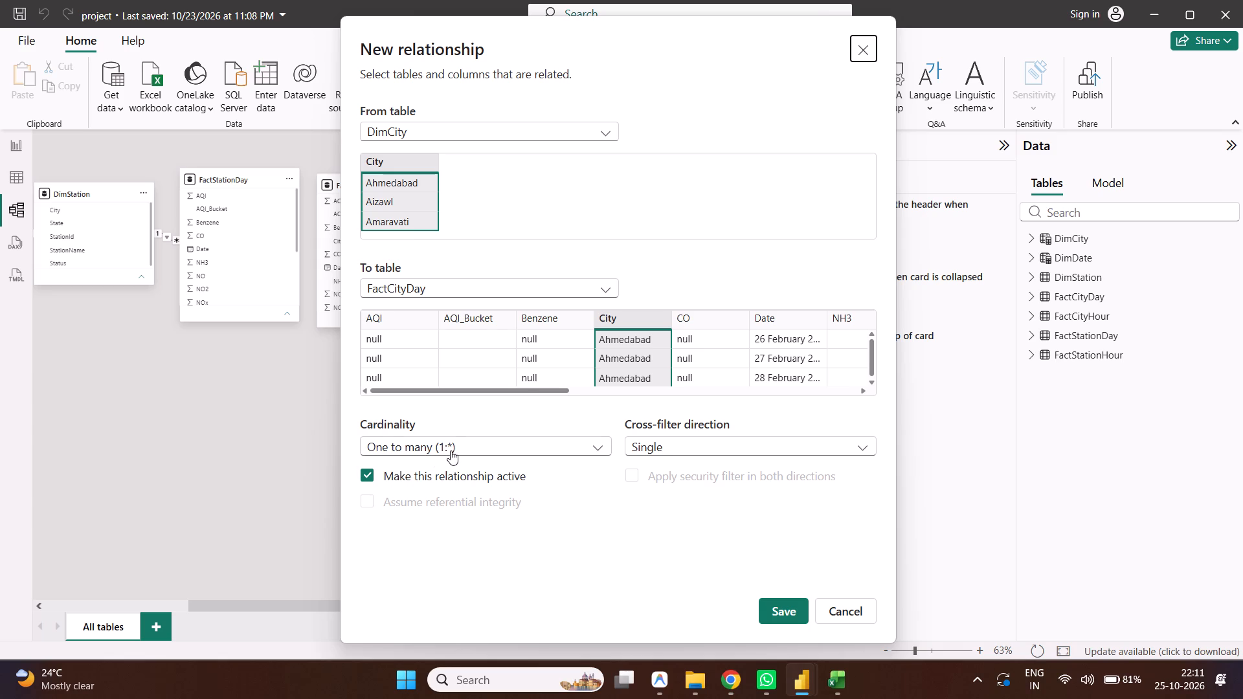
pyautogui.click(650, 452)
pyautogui.click(658, 475)
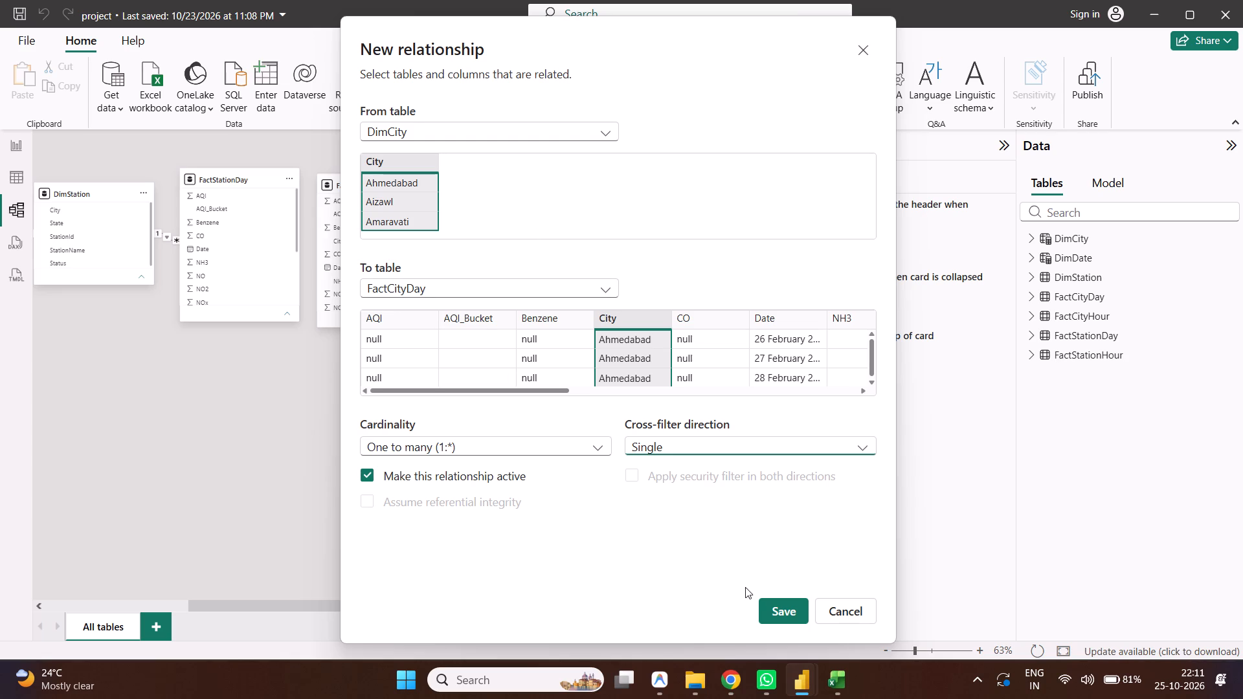
pyautogui.click(774, 613)
pyautogui.click(774, 613)
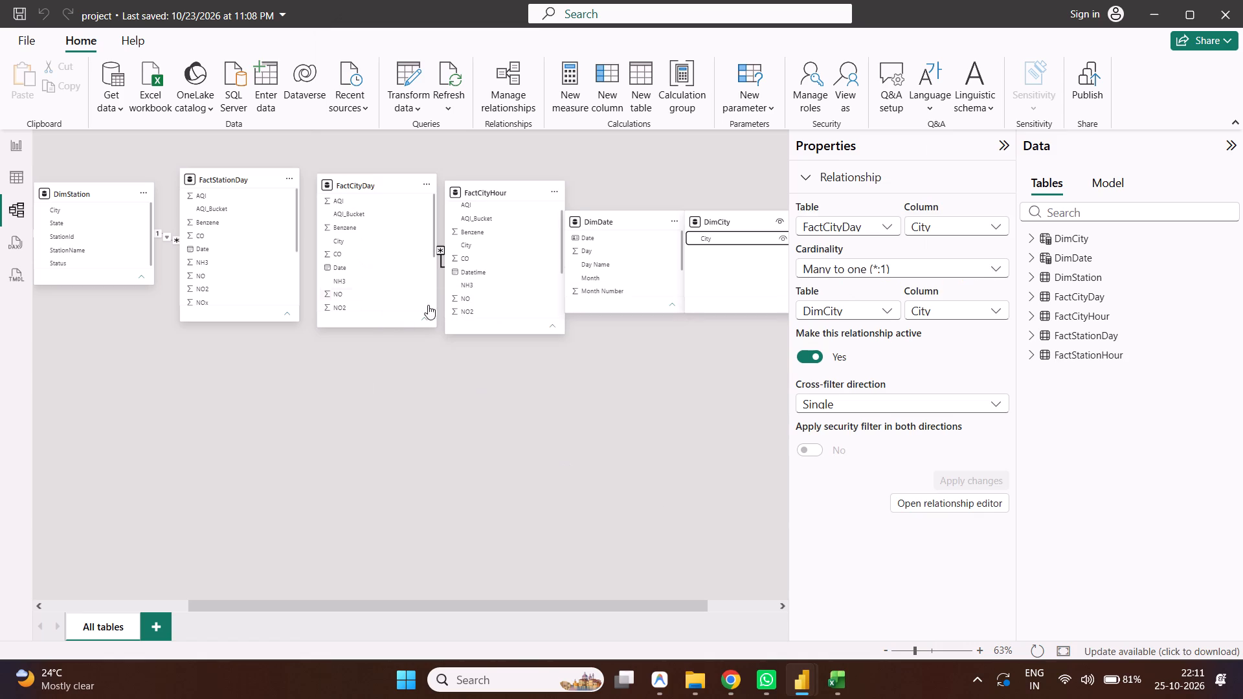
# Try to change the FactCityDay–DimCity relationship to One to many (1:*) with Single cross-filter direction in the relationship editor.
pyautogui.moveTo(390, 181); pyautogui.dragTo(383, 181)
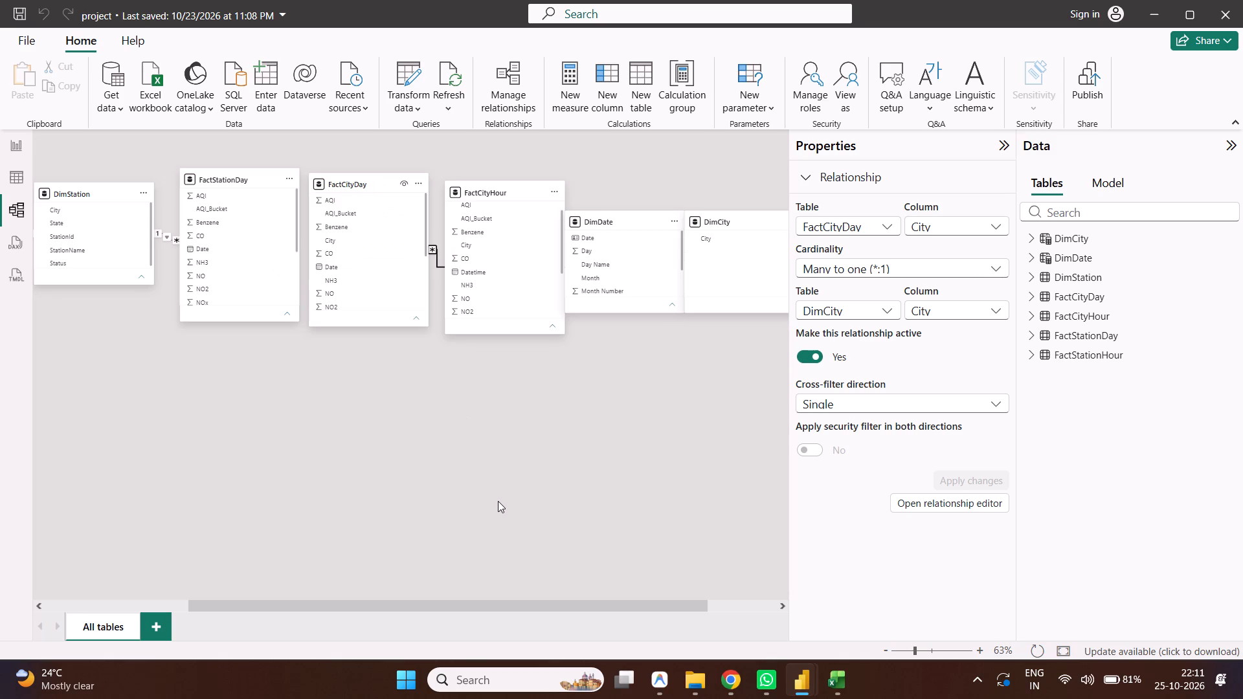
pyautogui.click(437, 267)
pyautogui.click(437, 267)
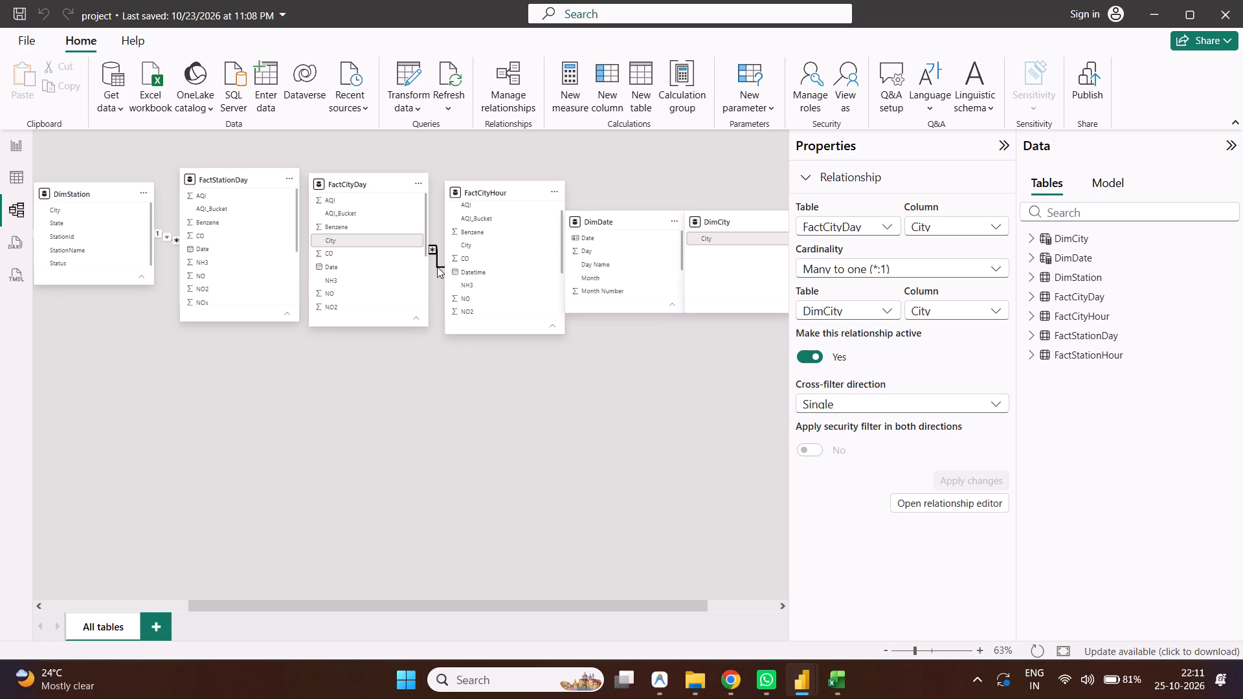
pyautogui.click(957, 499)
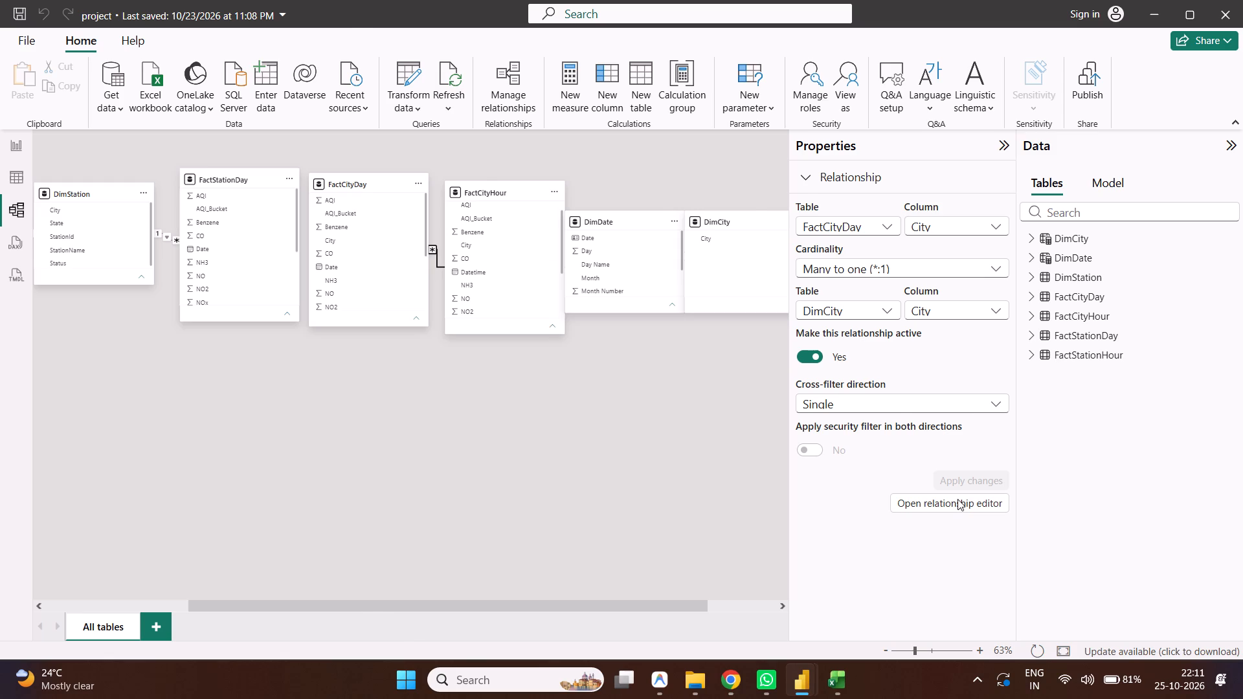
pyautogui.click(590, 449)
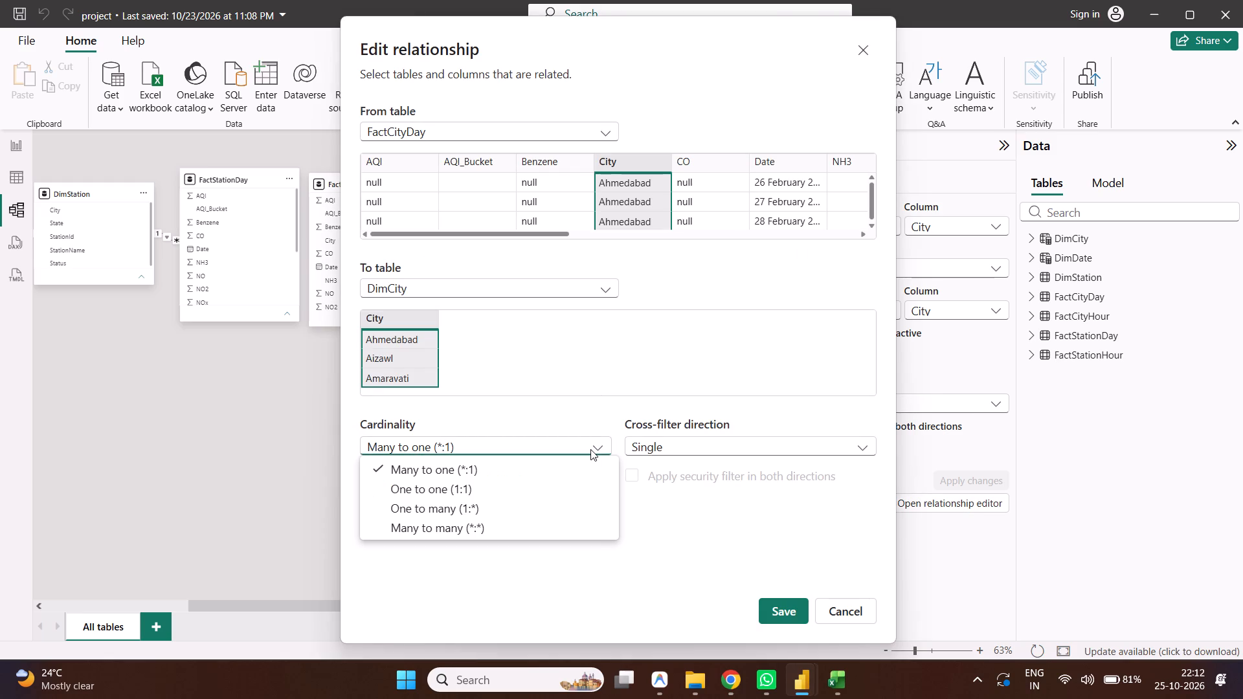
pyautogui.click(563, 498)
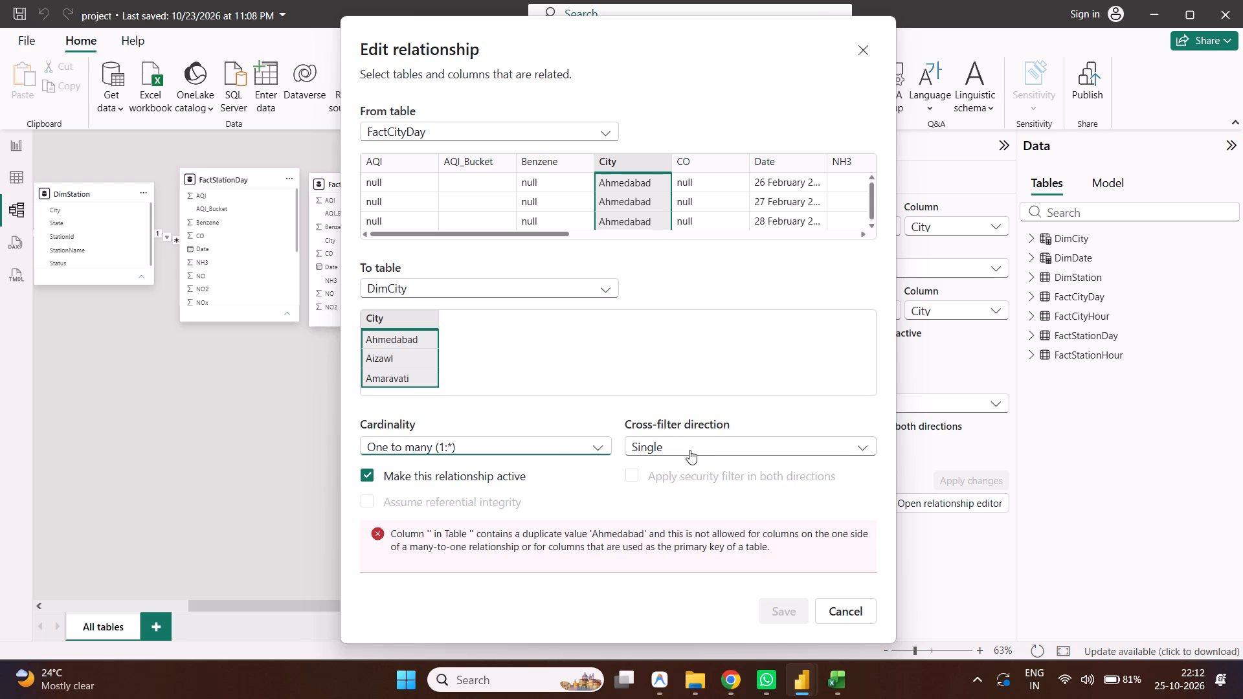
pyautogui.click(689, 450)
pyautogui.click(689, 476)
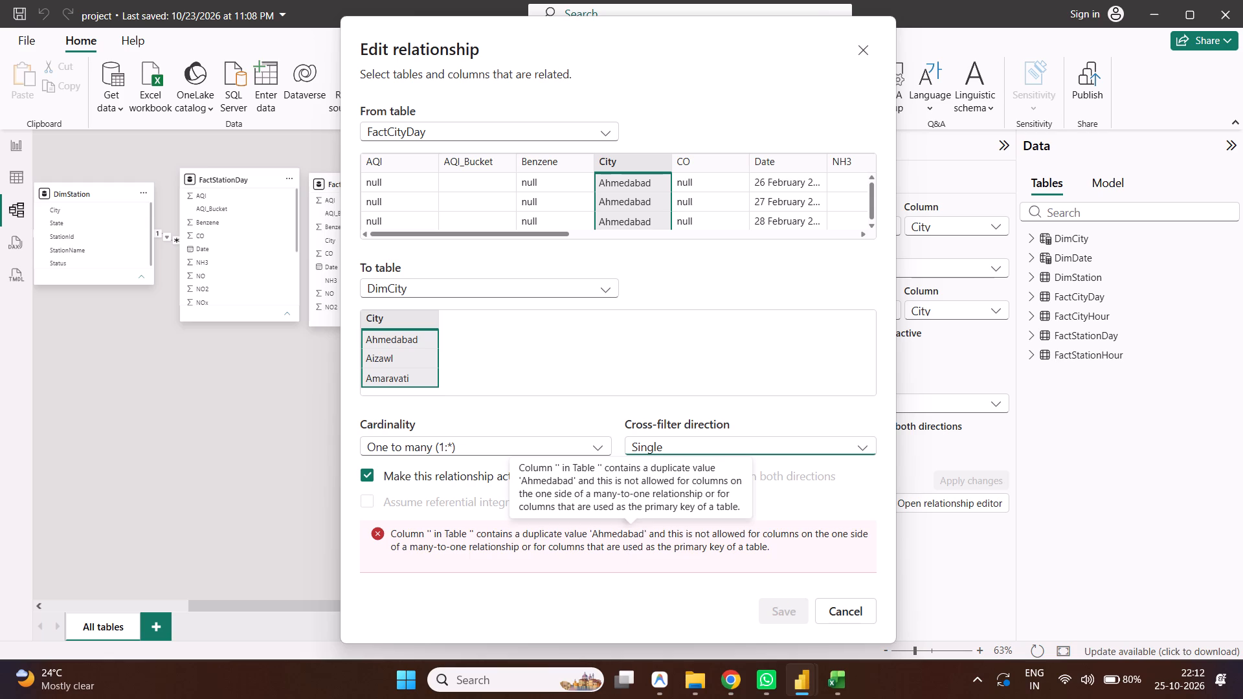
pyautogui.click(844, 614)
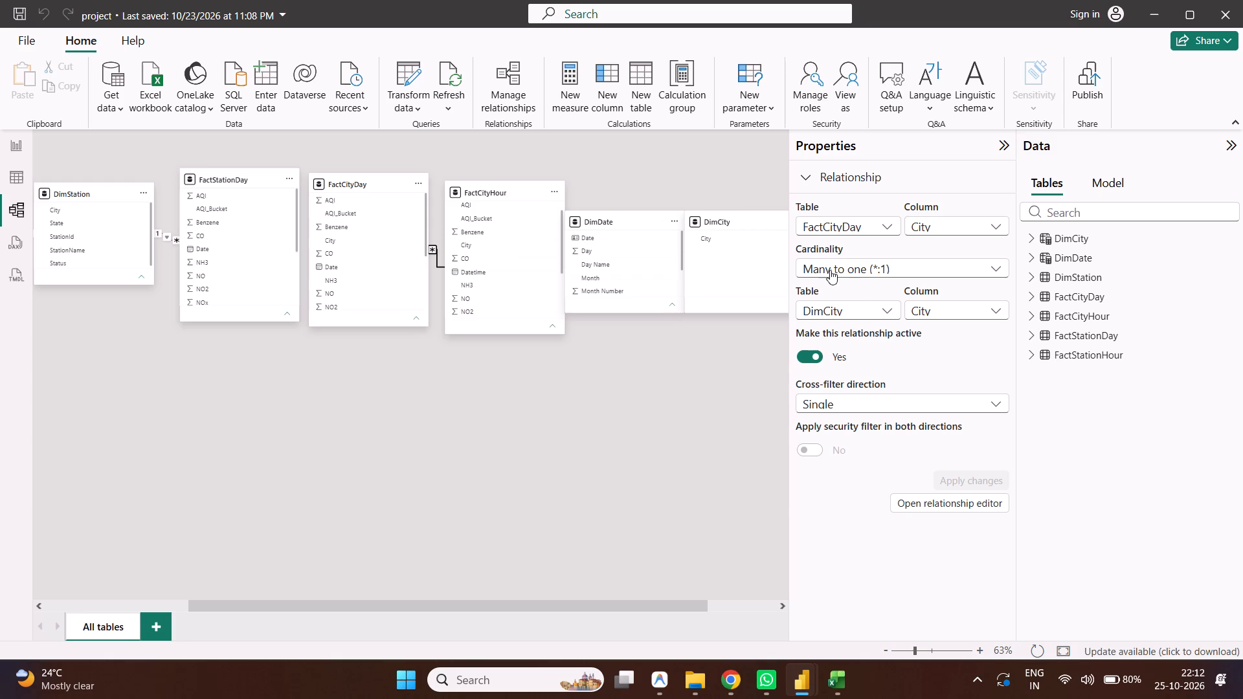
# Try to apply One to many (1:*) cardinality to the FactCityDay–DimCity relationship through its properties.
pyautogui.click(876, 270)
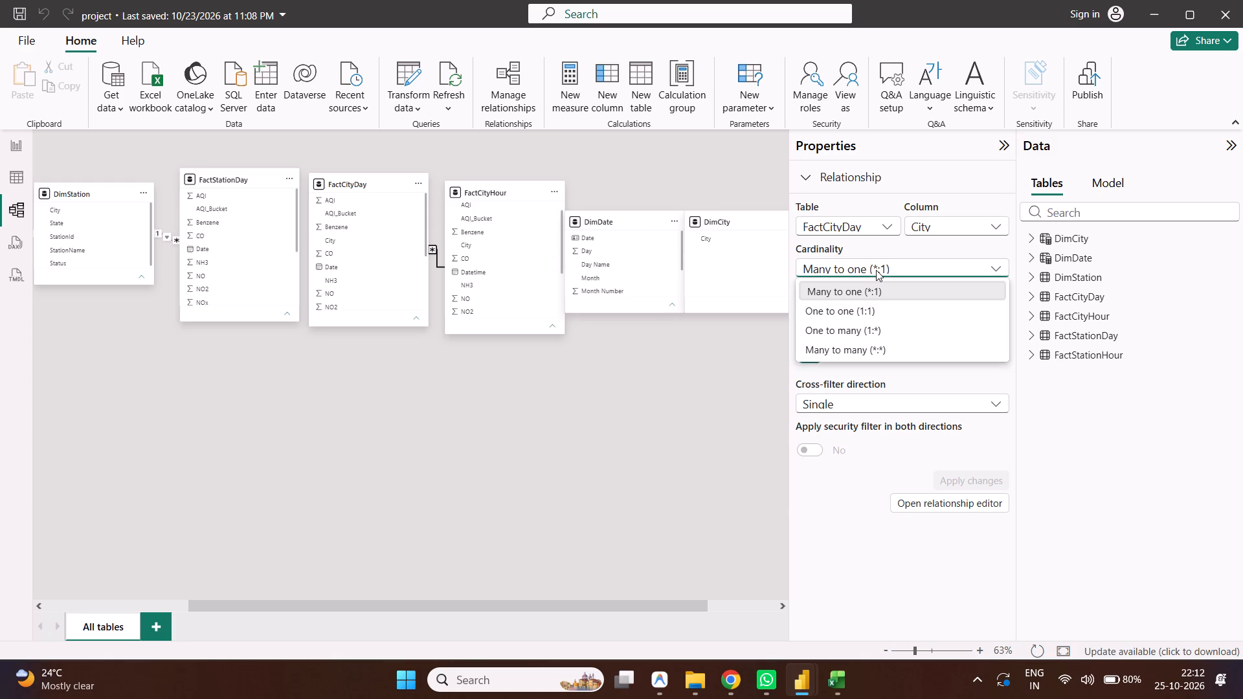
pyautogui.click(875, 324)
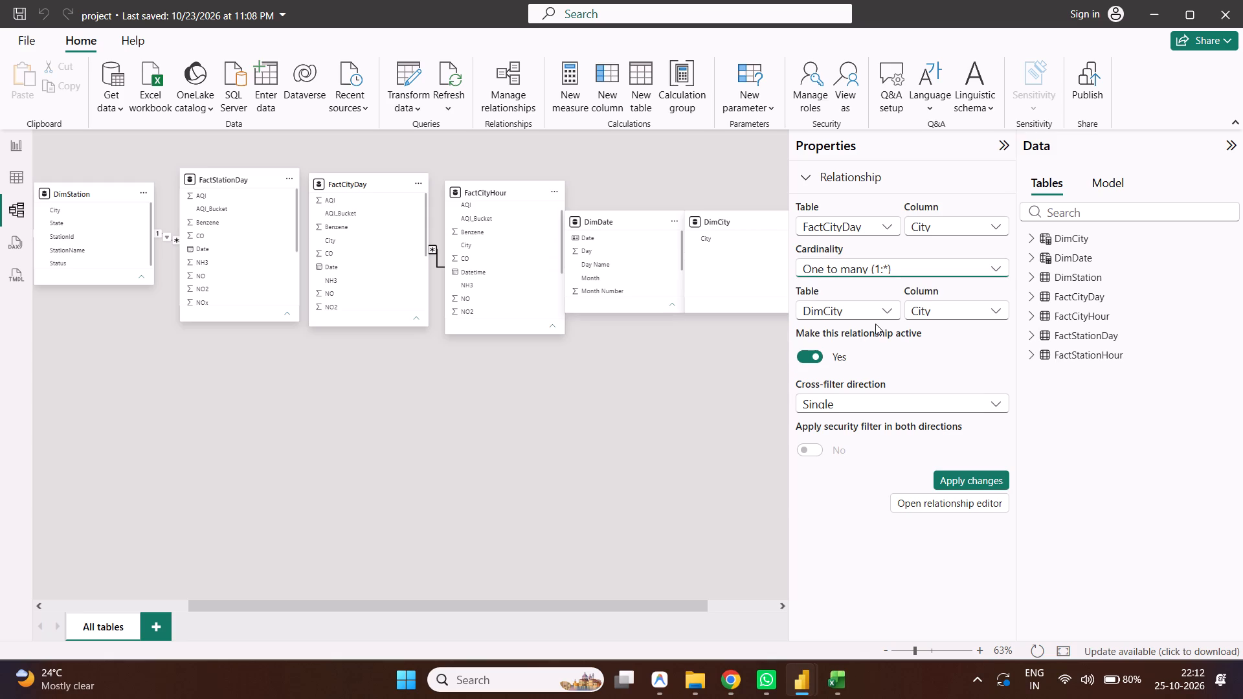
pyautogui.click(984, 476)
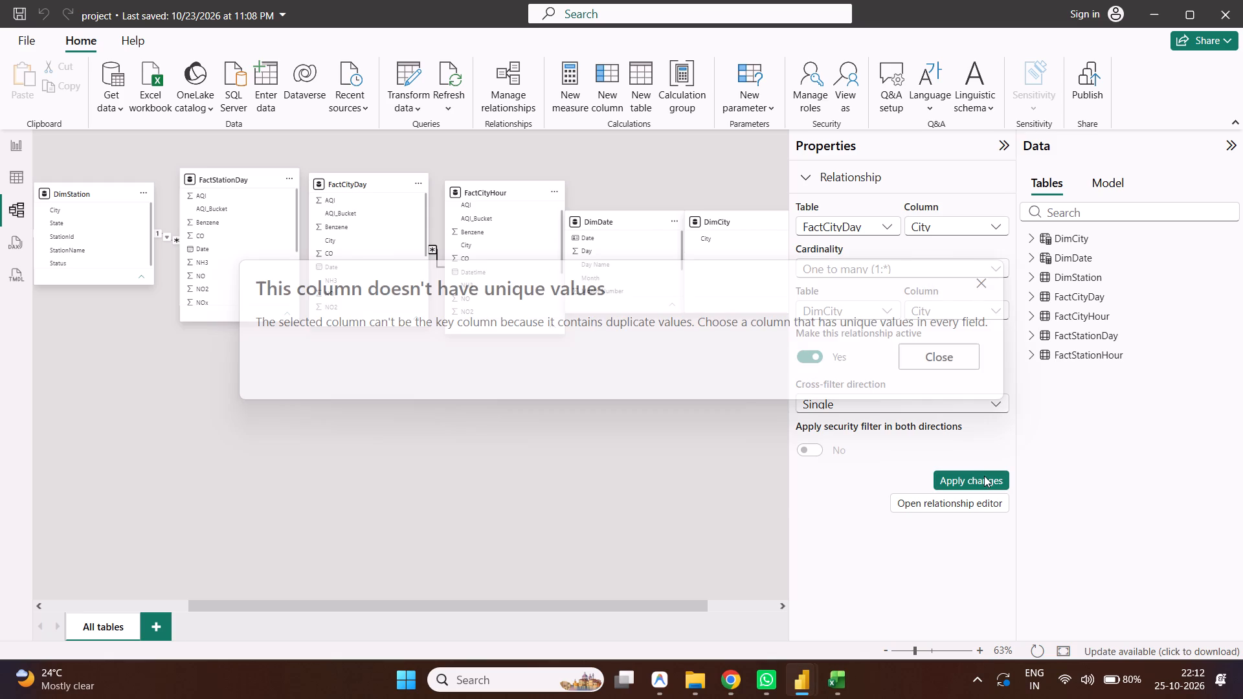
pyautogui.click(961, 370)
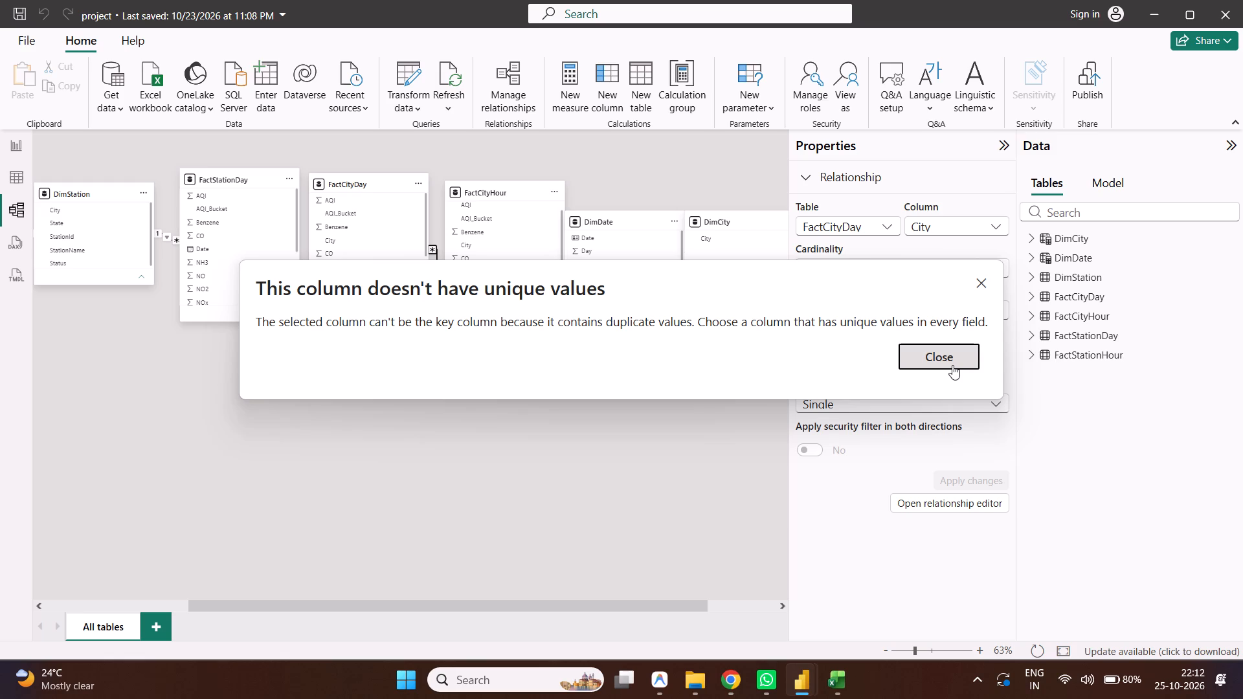
# Capture a screenshot of the "This column doesn't have unique values" error message and copy it.
pyautogui.press('shift+super+s')
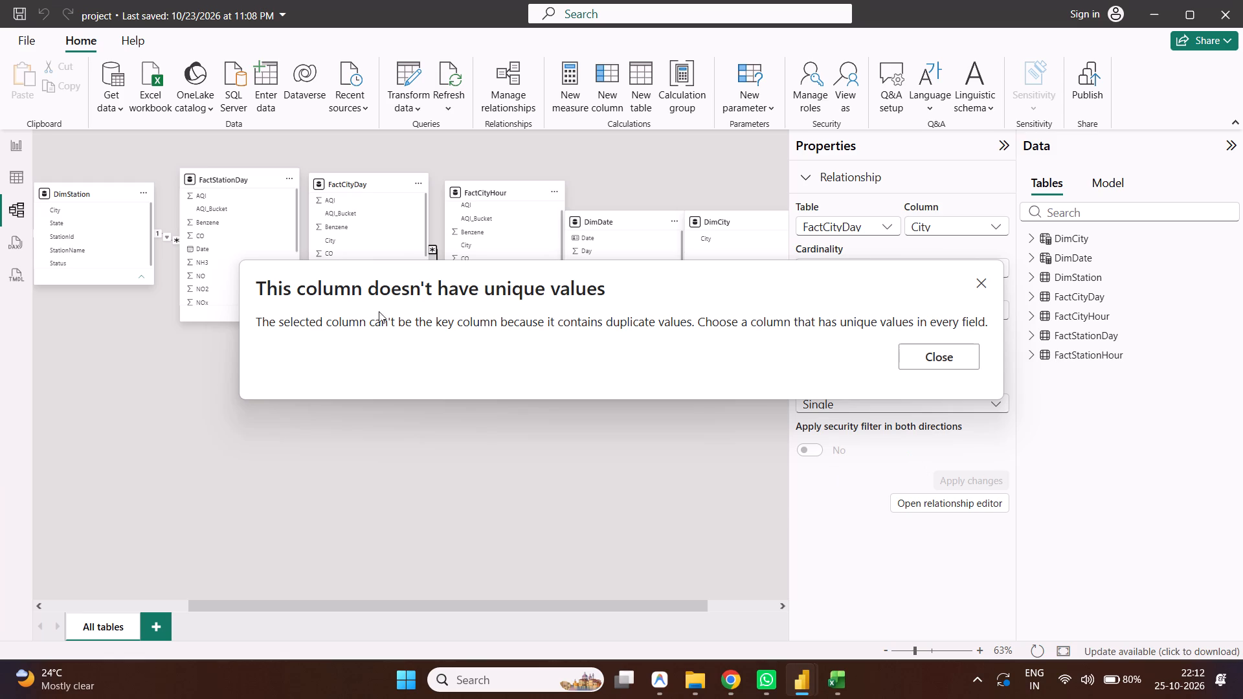
pyautogui.moveTo(225, 272); pyautogui.dragTo(1007, 391)
pyautogui.keyDown('ctrl'); pyautogui.click(1051, 450); pyautogui.keyUp('ctrl')
pyautogui.hotkey('ctrl', 'c')
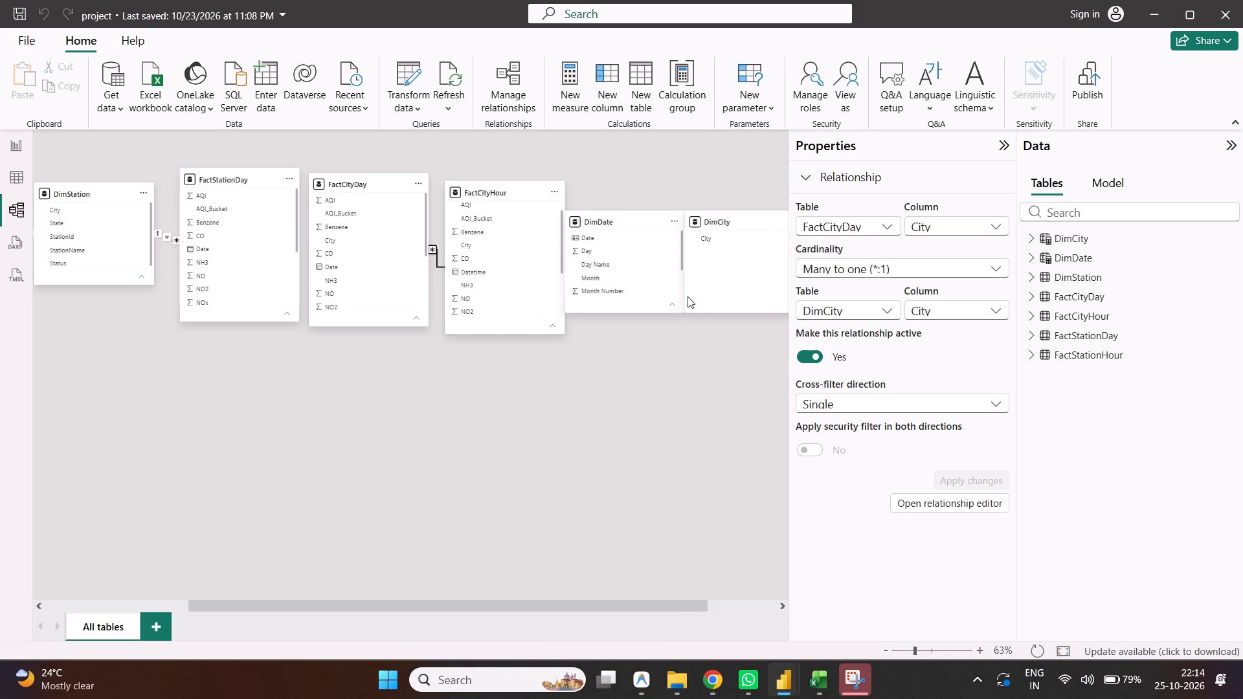
# Open the relationship between FactCityDay and DimCity in the model diagram to review its tables, columns, cardinality and cross-filter settings.
pyautogui.click(17, 223)
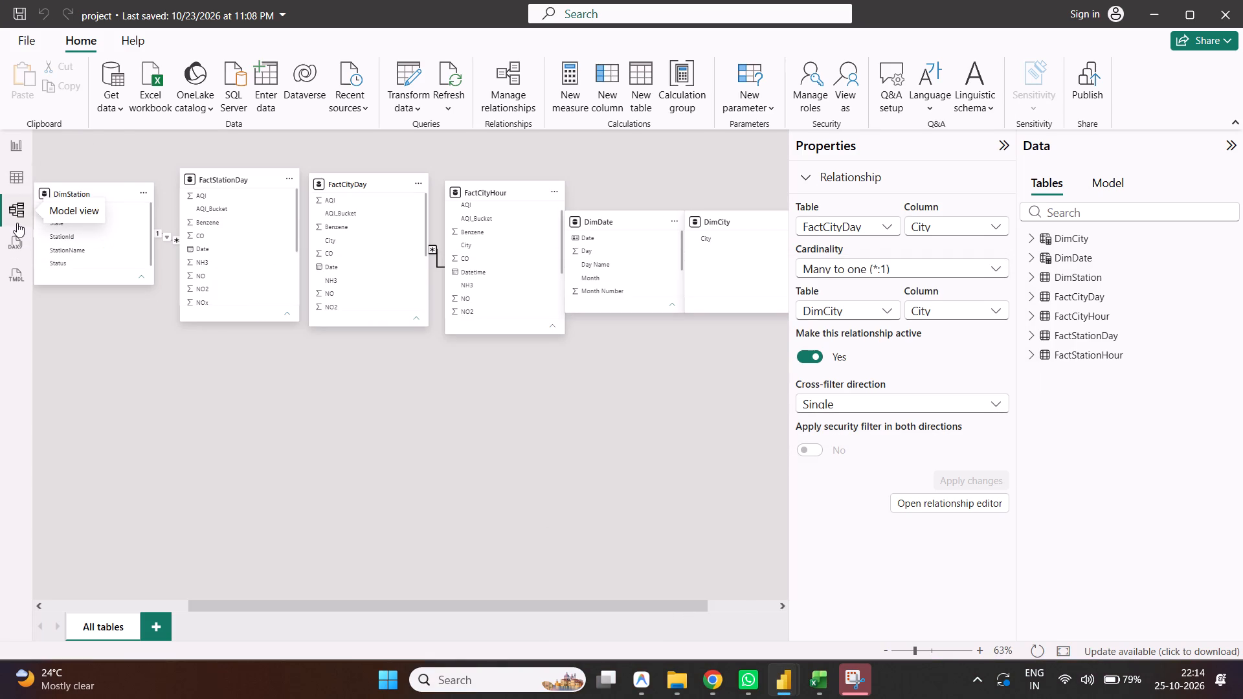
pyautogui.doubleClick(438, 265)
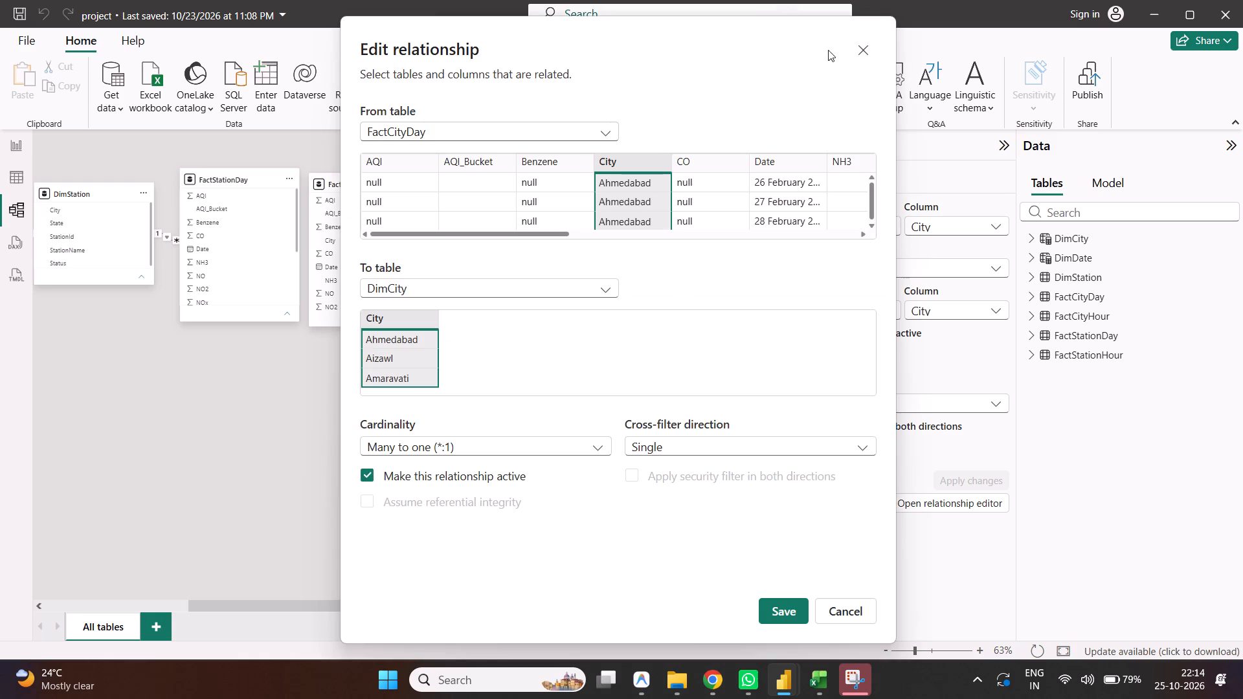
pyautogui.click(866, 57)
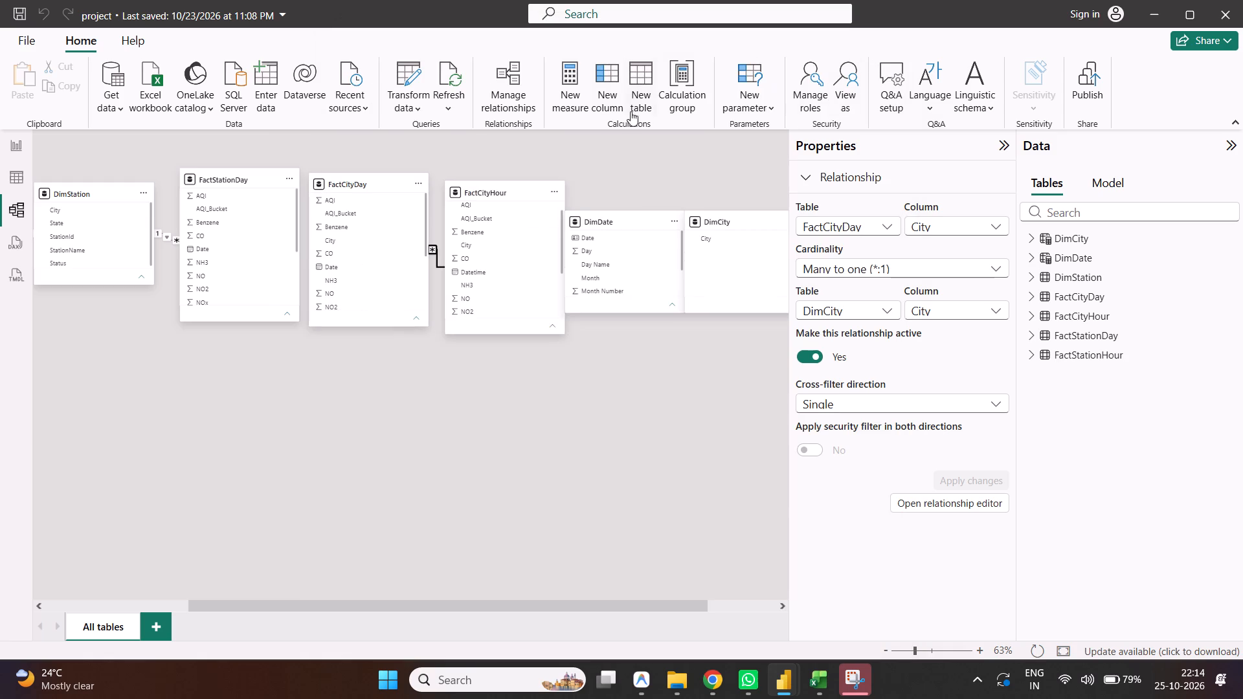
# Delete the existing FactCityDay (City) to DimCity (City) relationship from the model's managed relationships.
pyautogui.click(515, 107)
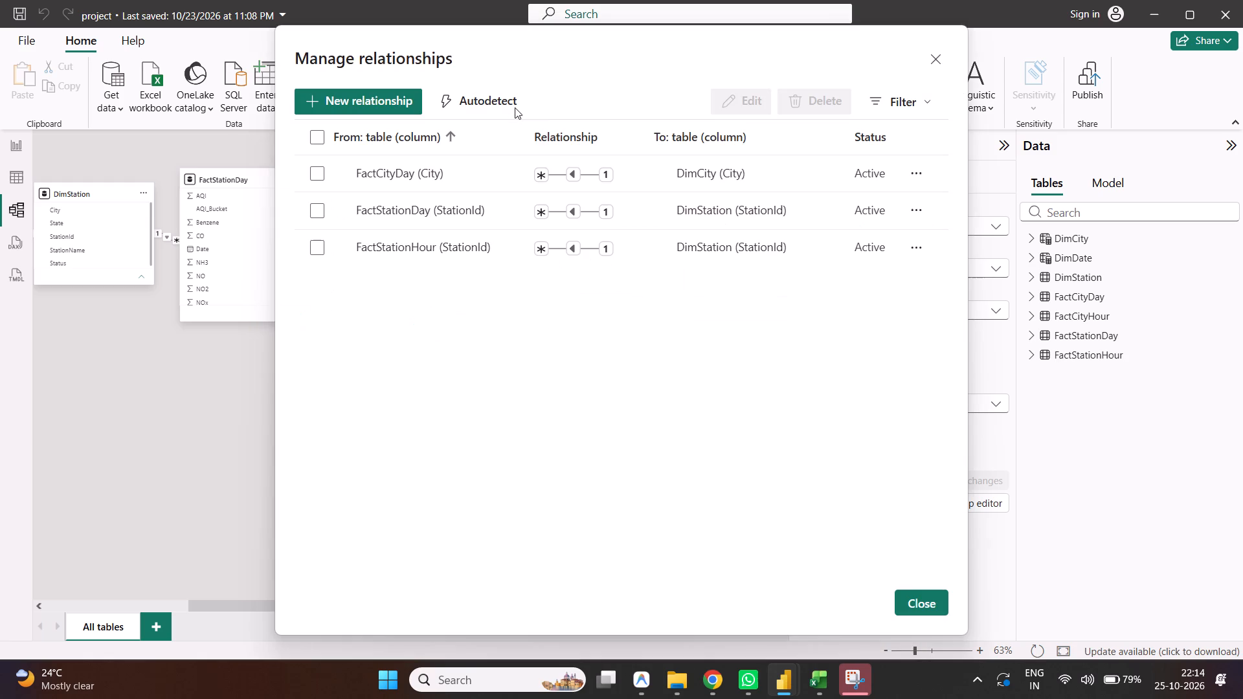
pyautogui.click(485, 178)
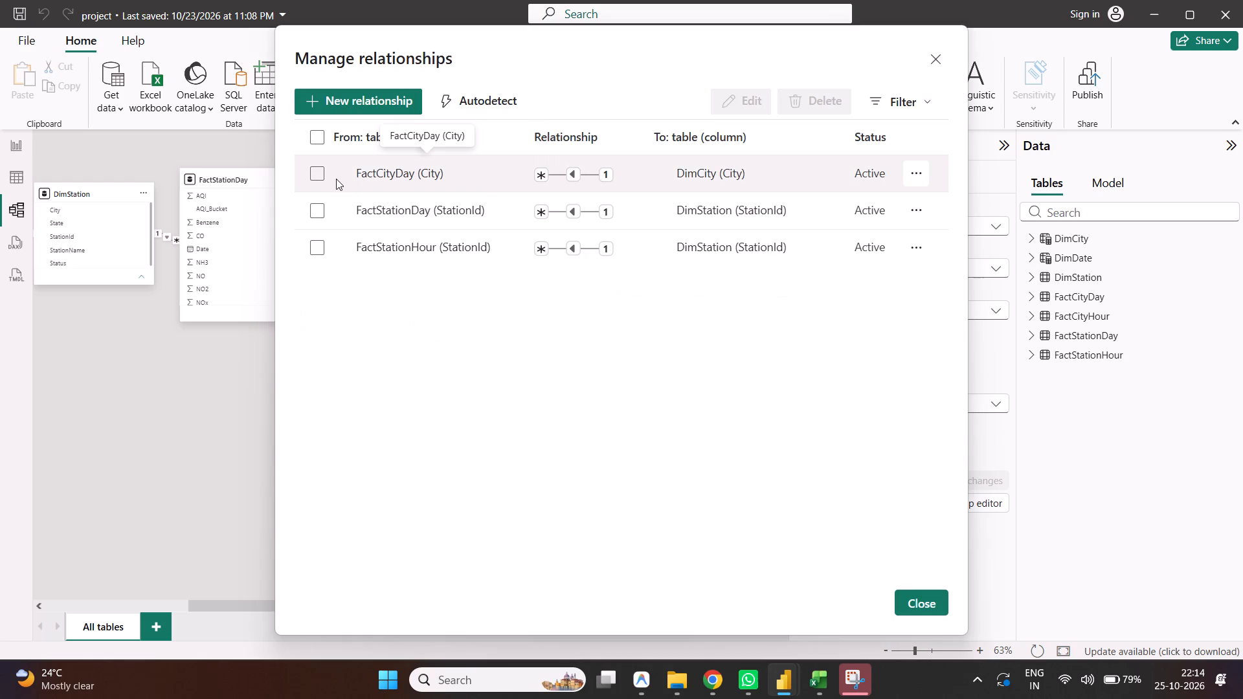
pyautogui.click(912, 172)
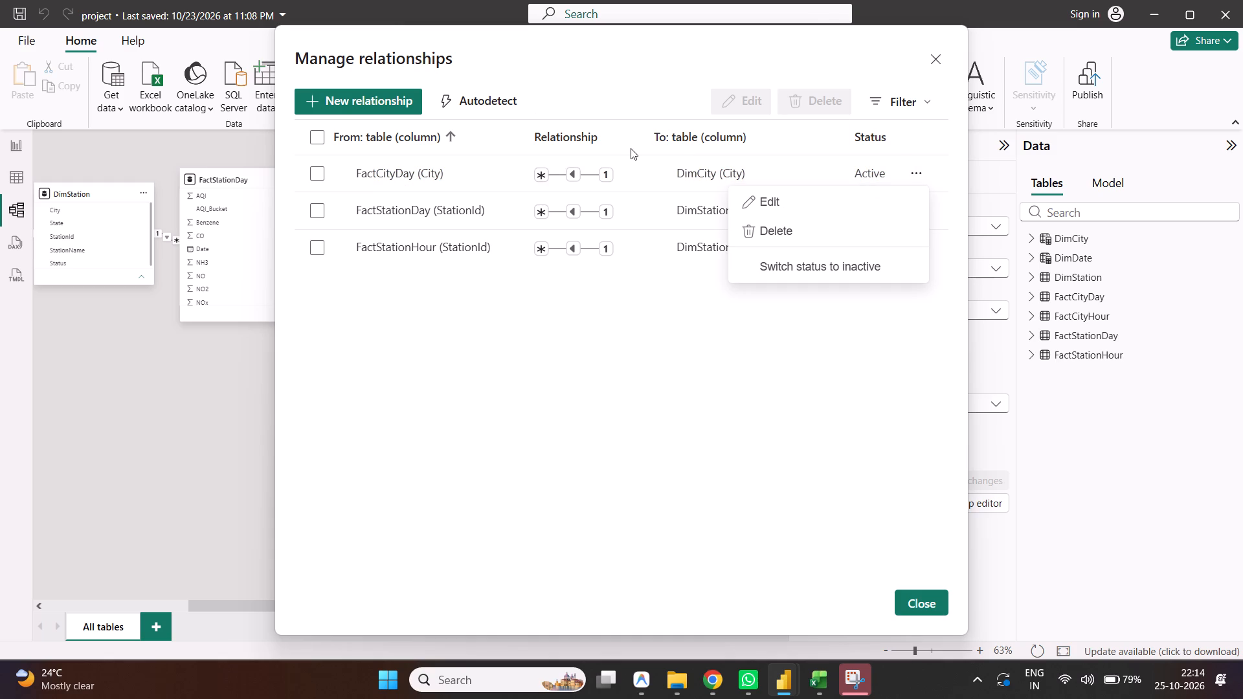
pyautogui.click(838, 231)
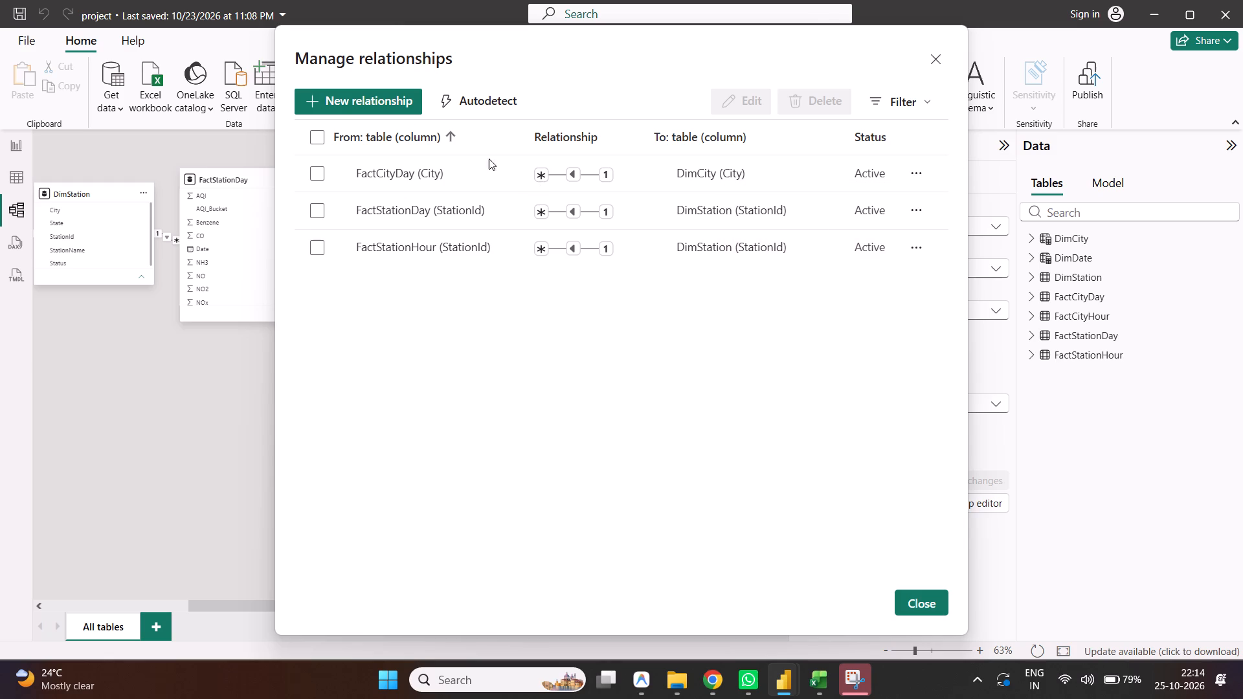
pyautogui.click(722, 368)
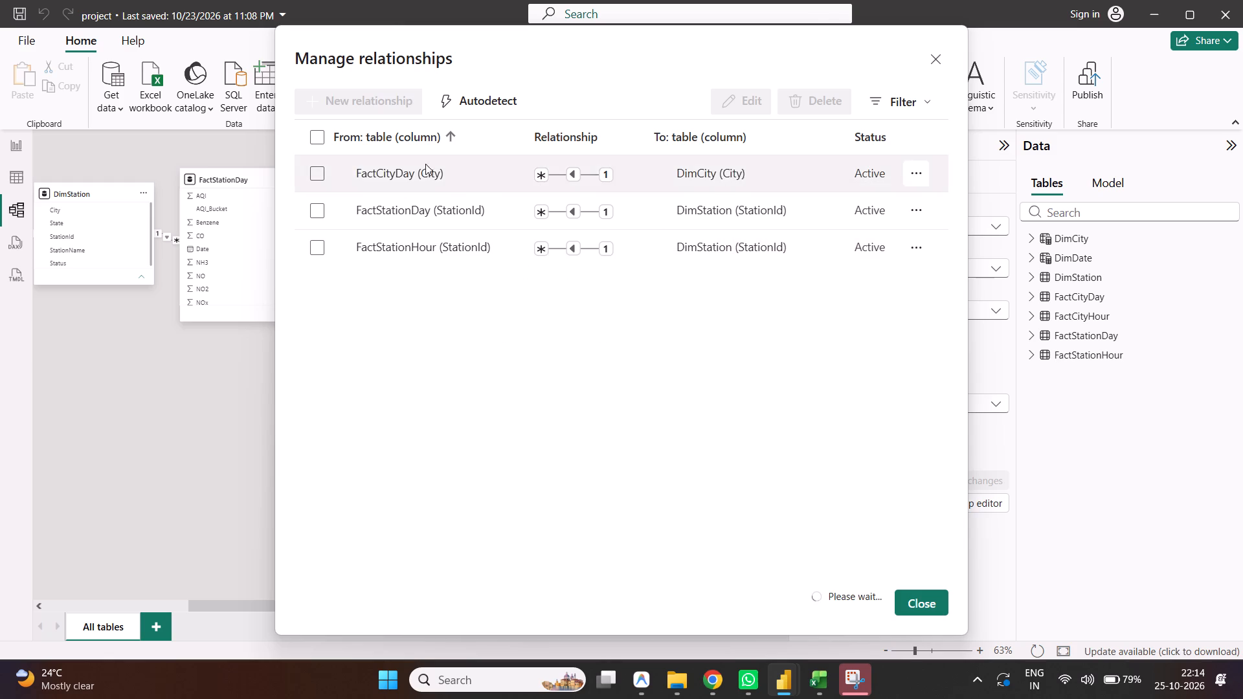
# Create and save an active one-to-many relationship from DimCity[City] to FactCityDay[City] with single cross-filter direction.
pyautogui.click(377, 105)
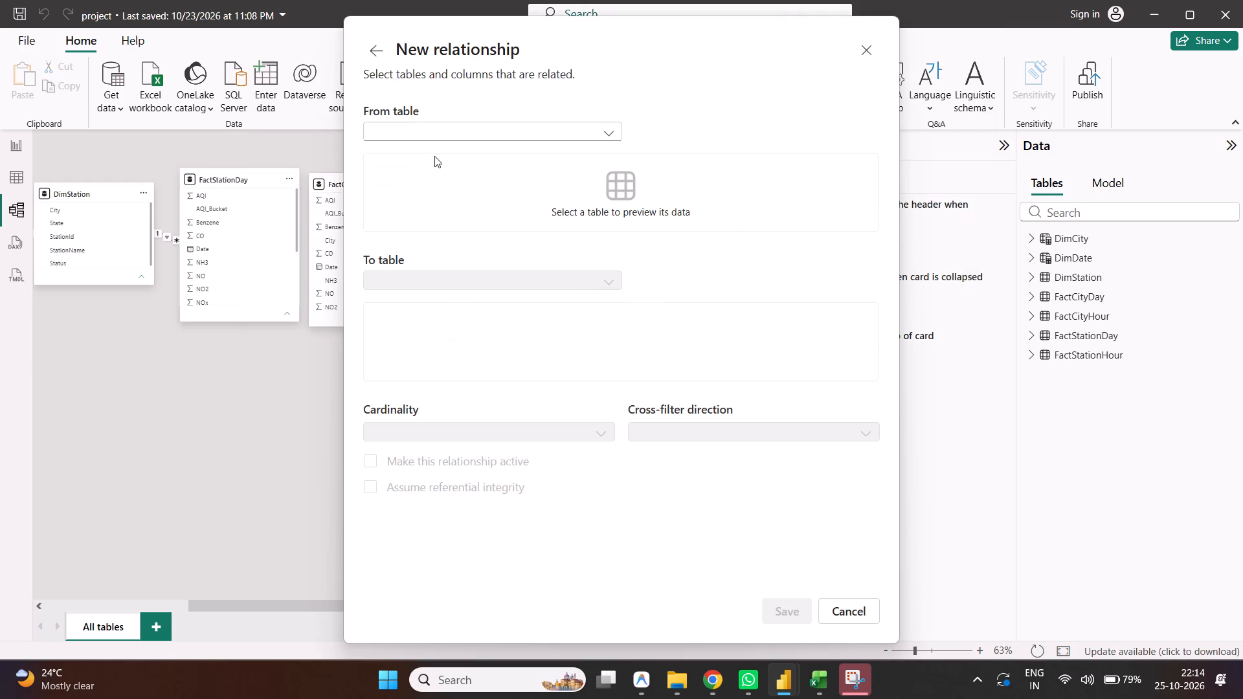
pyautogui.click(421, 136)
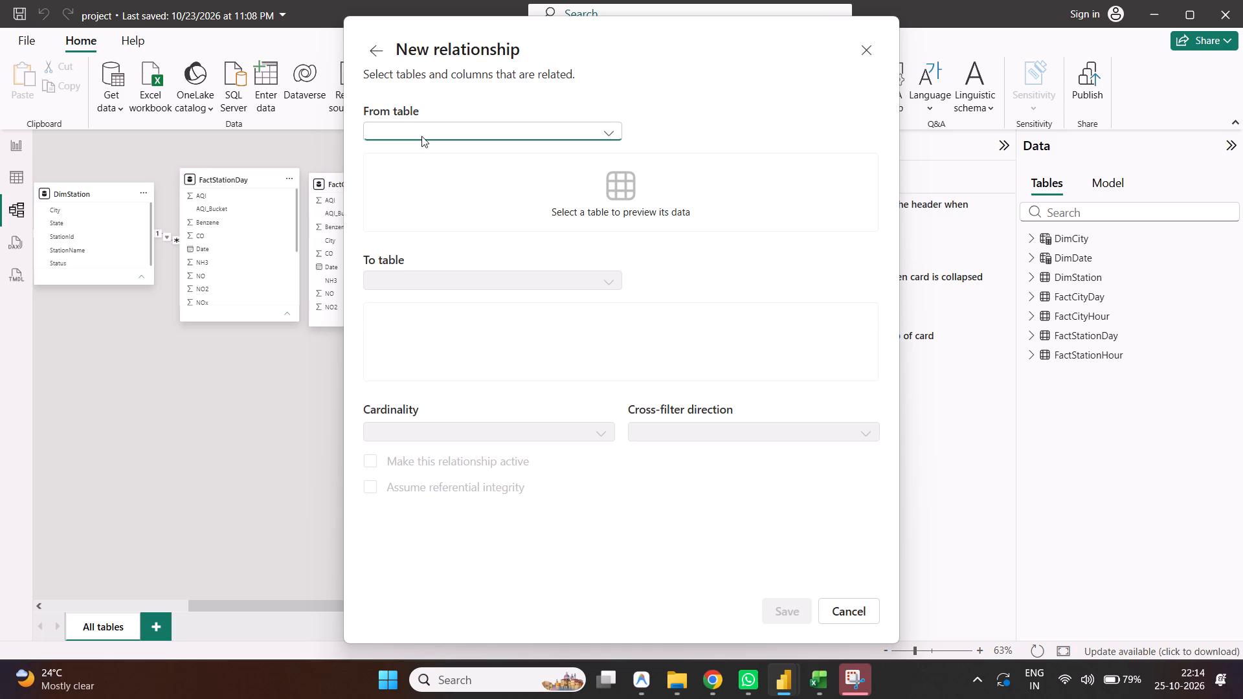
pyautogui.click(432, 159)
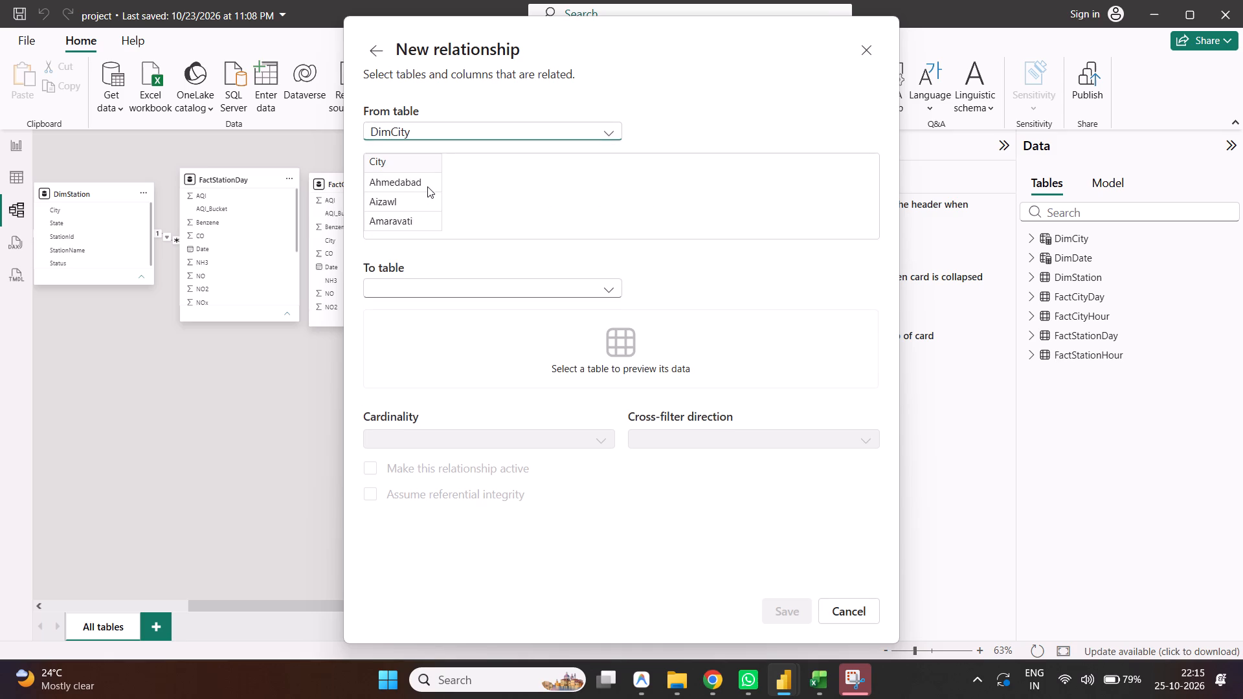
pyautogui.click(404, 169)
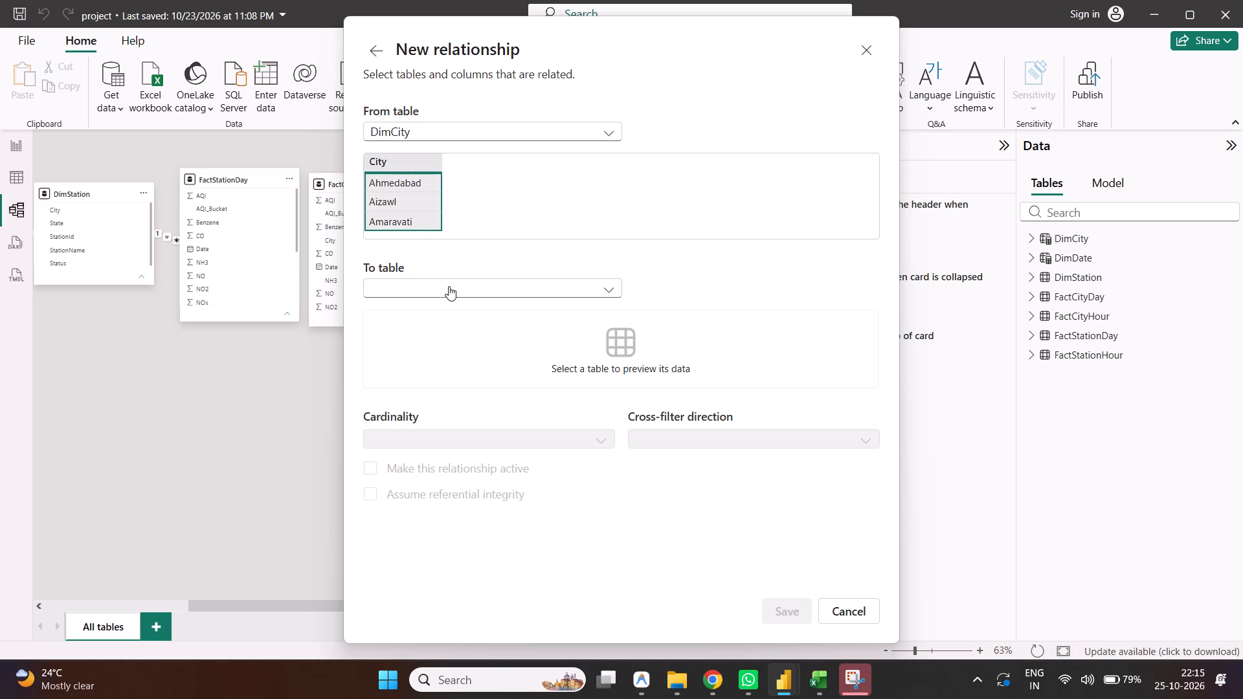
pyautogui.click(449, 286)
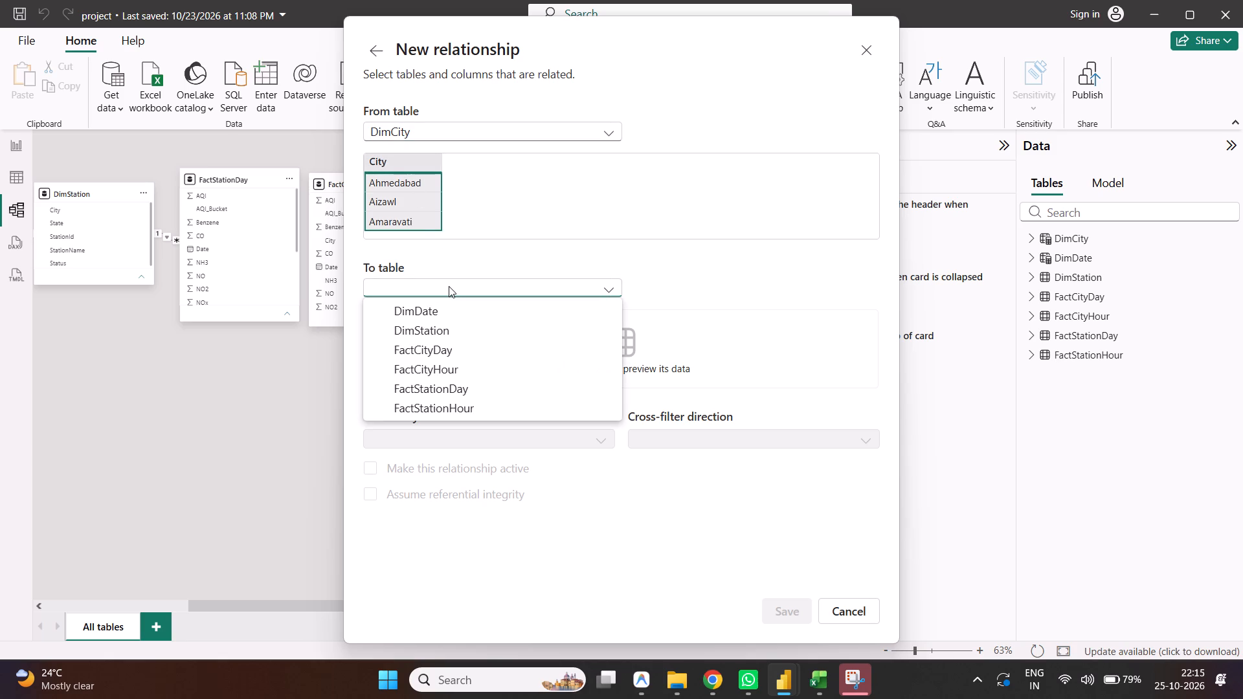
pyautogui.click(447, 355)
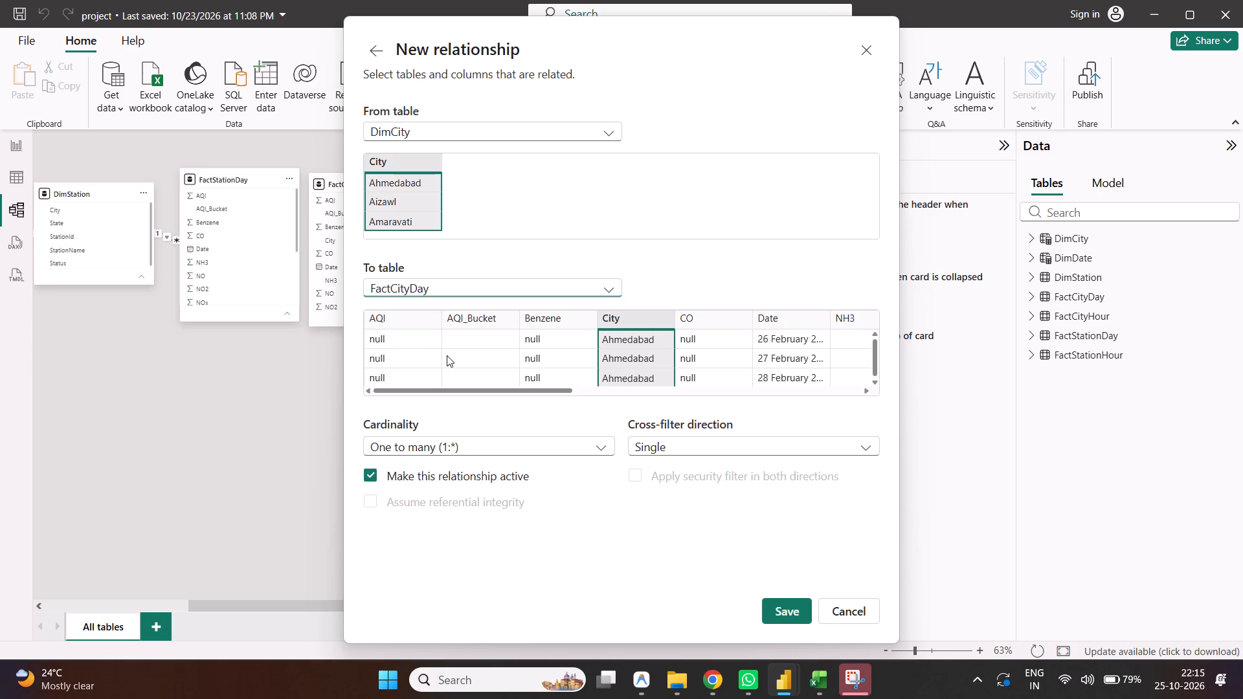
pyautogui.click(622, 322)
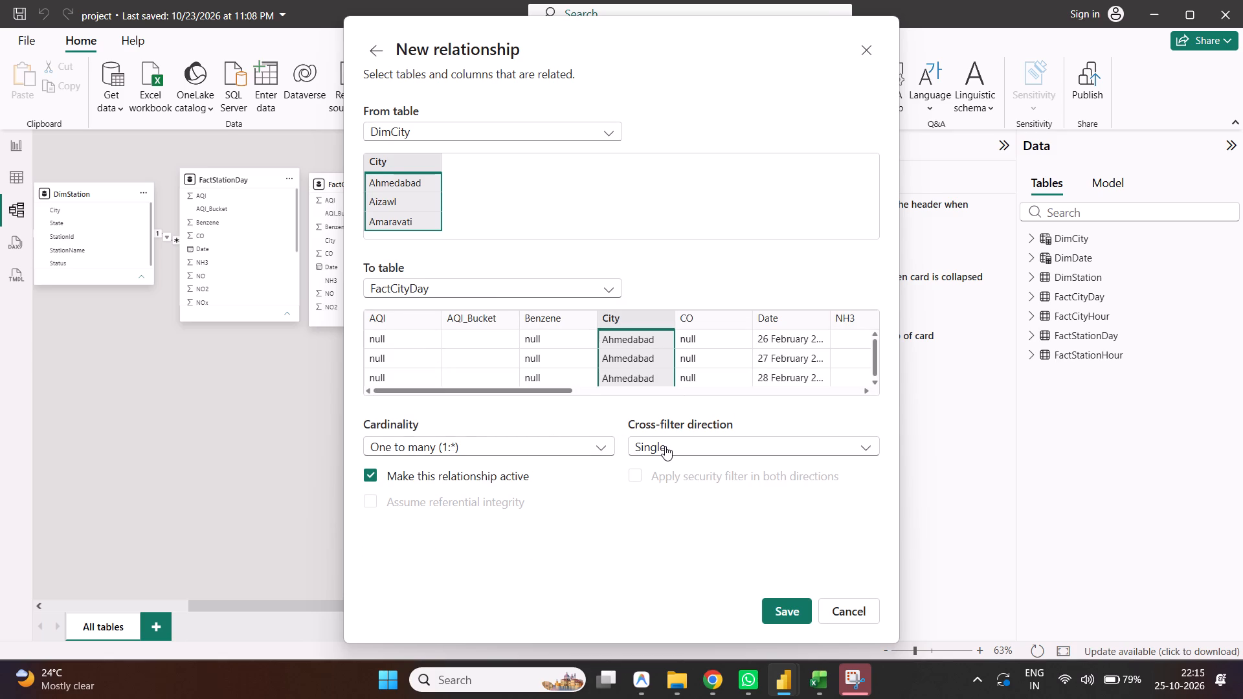
pyautogui.click(791, 617)
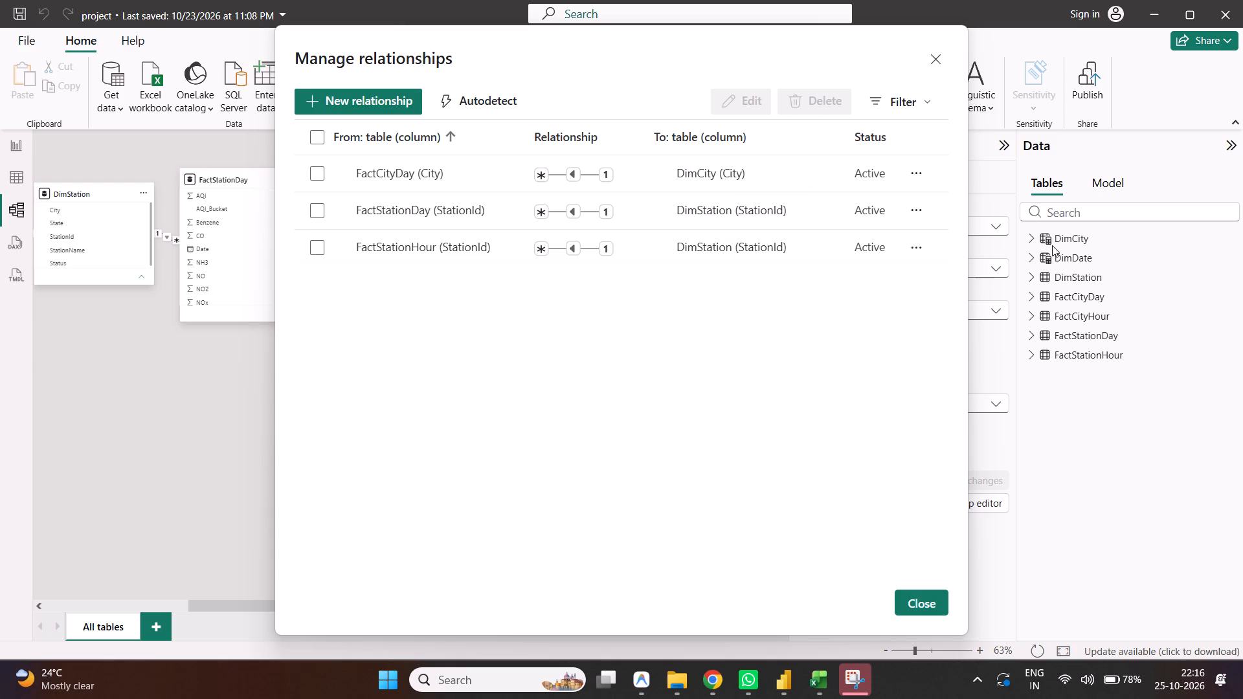
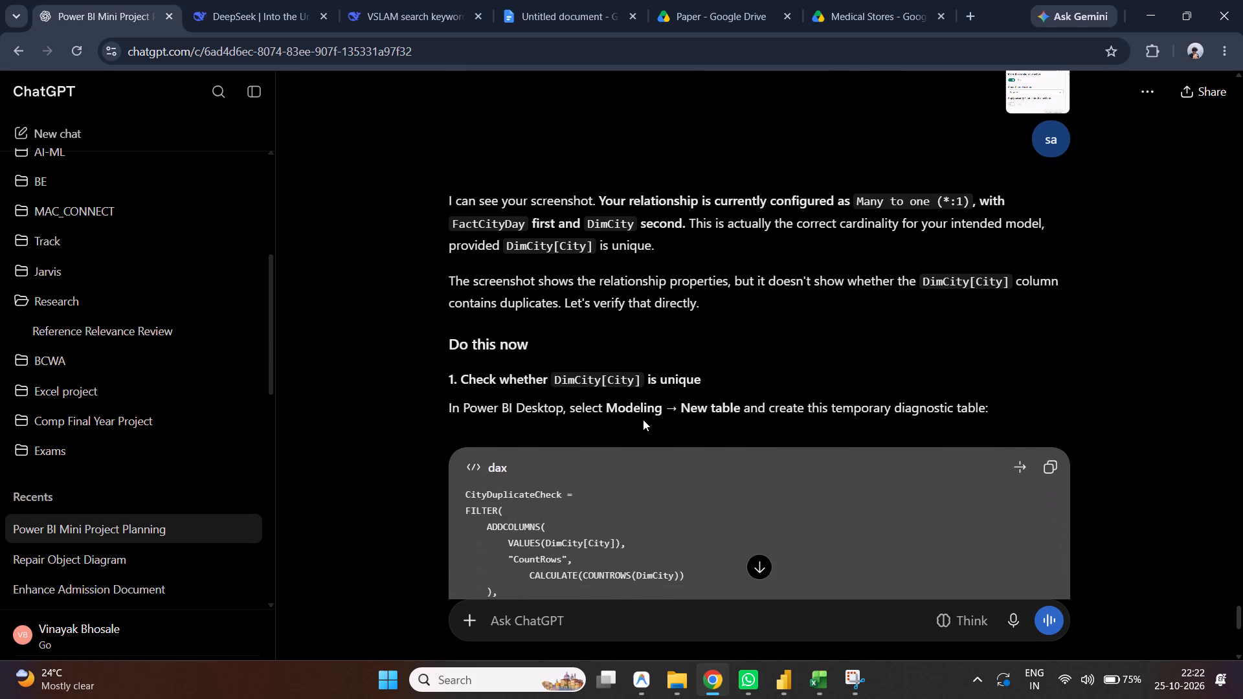
pyautogui.scroll(-1, 643, 419)
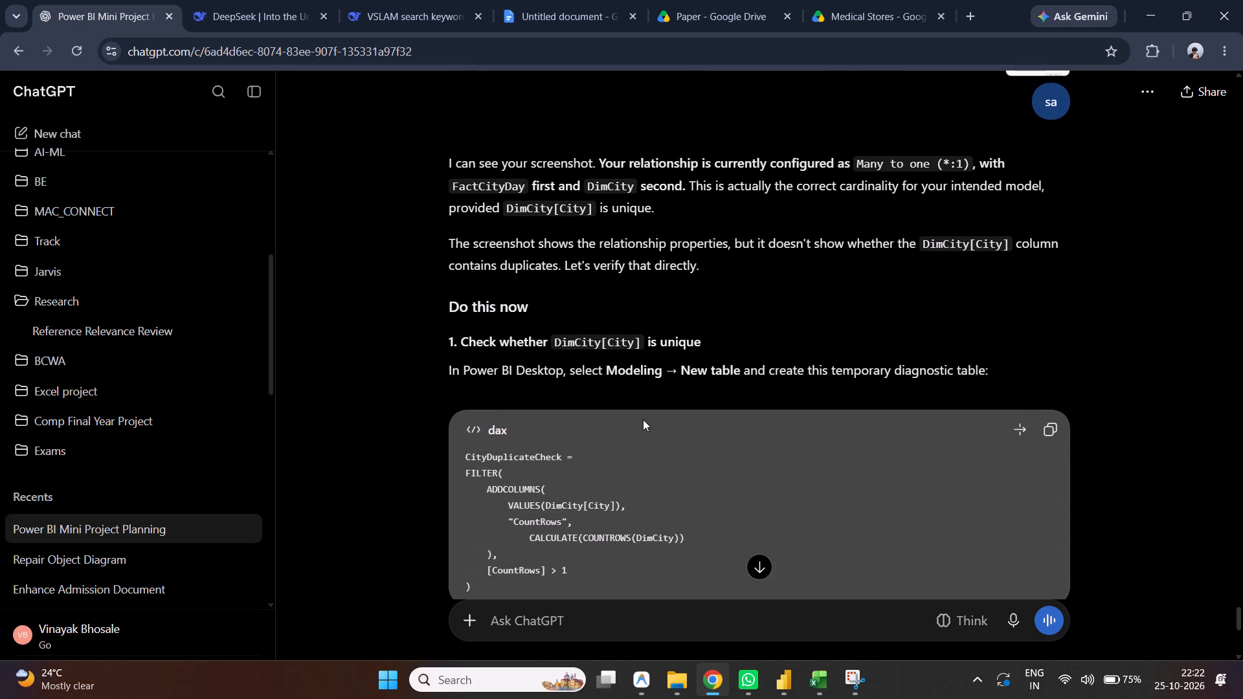
pyautogui.scroll(-3, 643, 419)
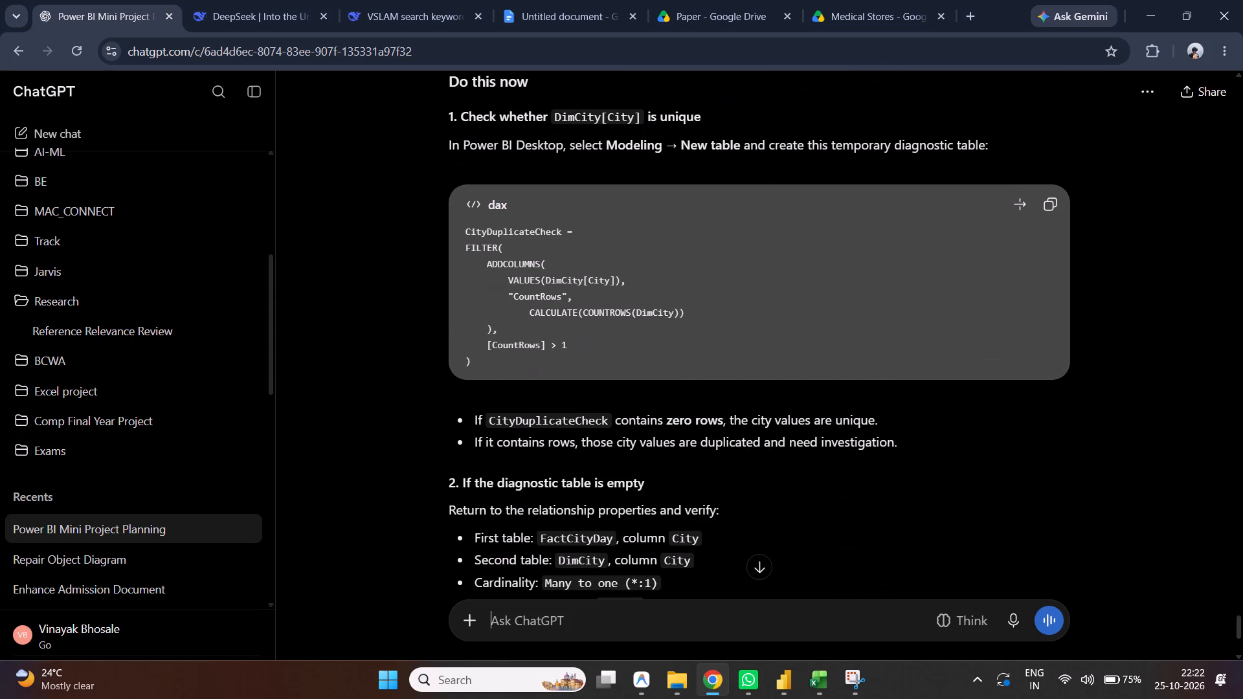
pyautogui.scroll(1, 754, 454)
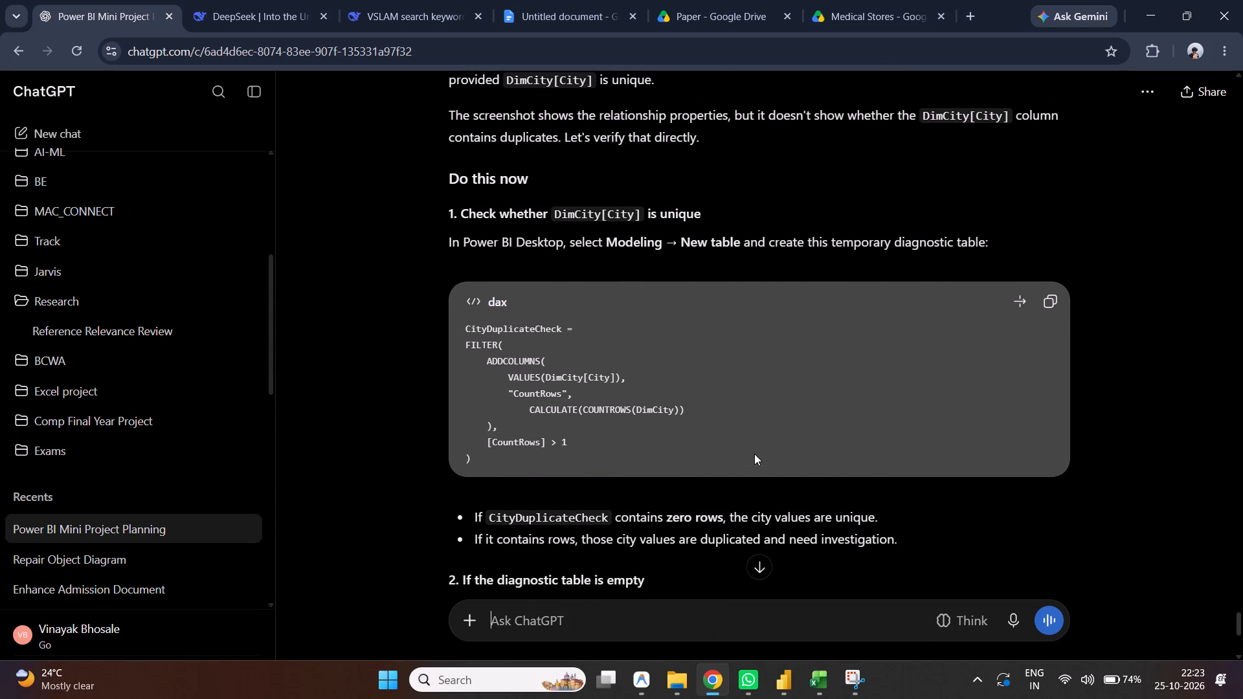
pyautogui.scroll(1, 754, 454)
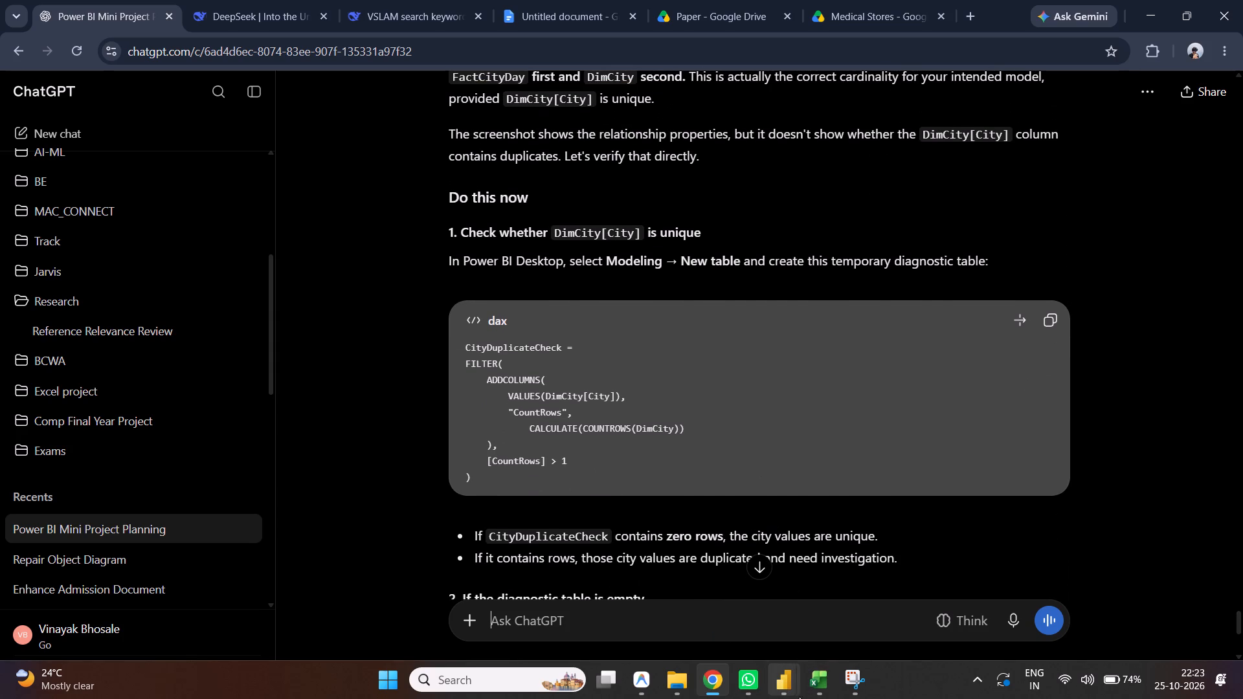
# Switch back to Power BI and examine the DimCity table's city values and column in the table data.
pyautogui.click(744, 596)
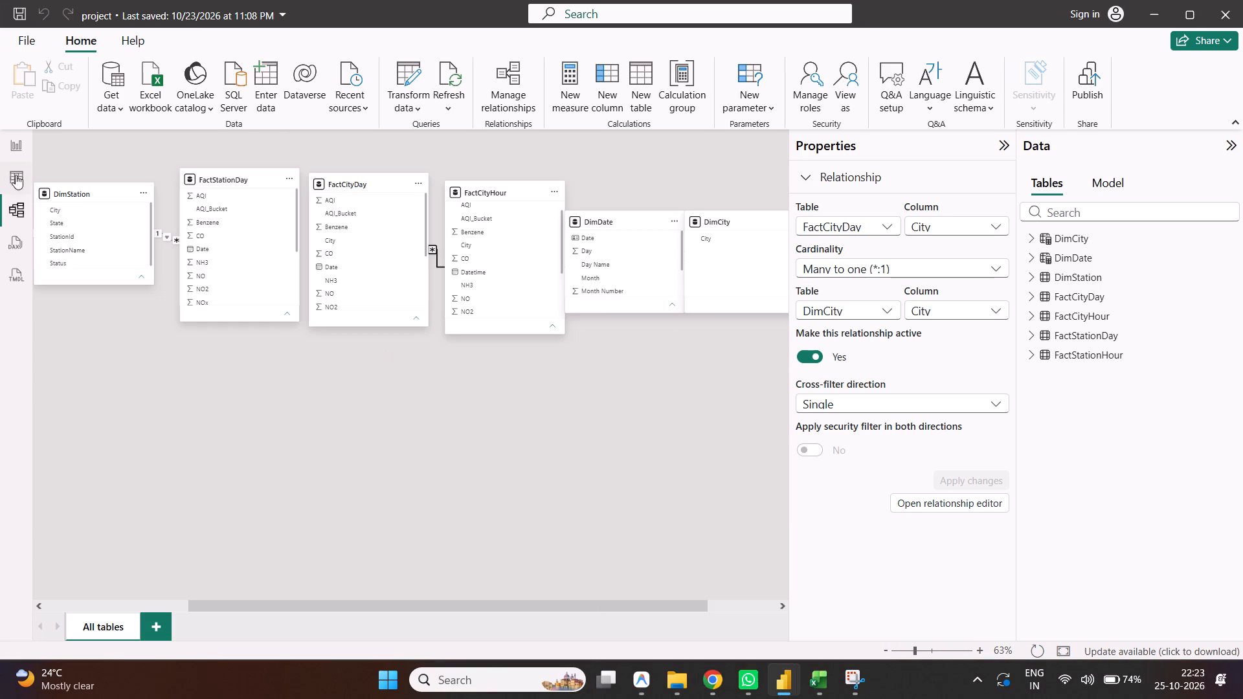
pyautogui.click(10, 173)
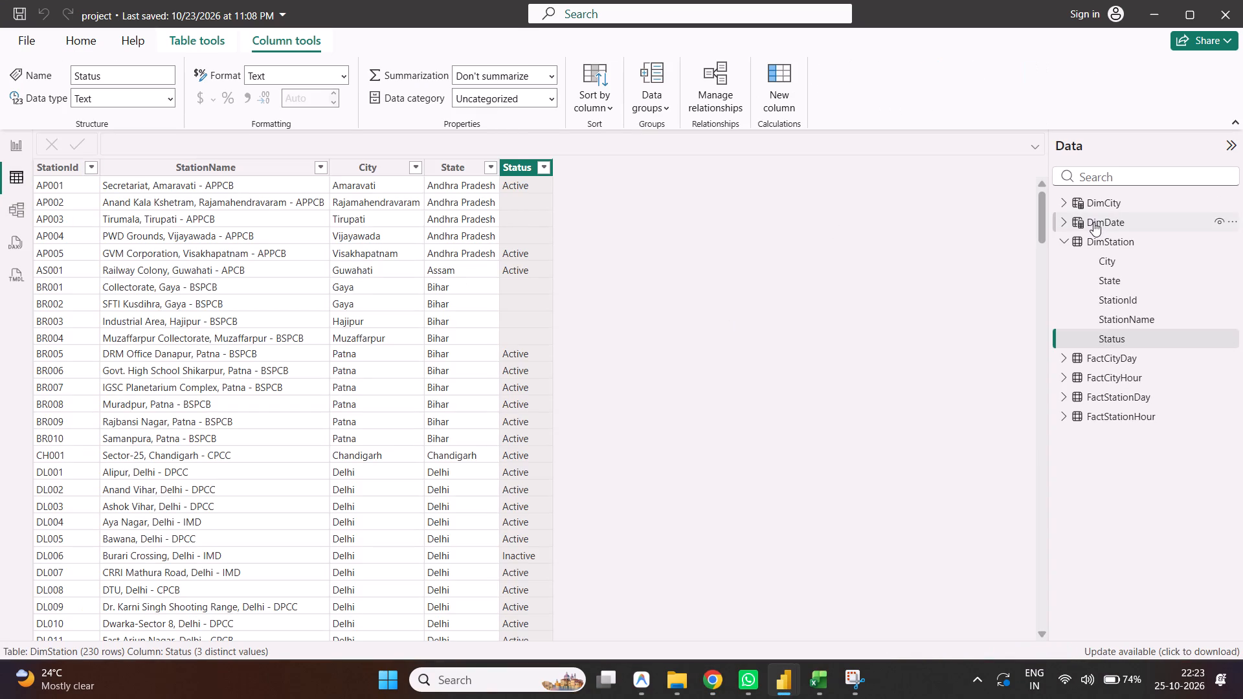
pyautogui.click(1093, 205)
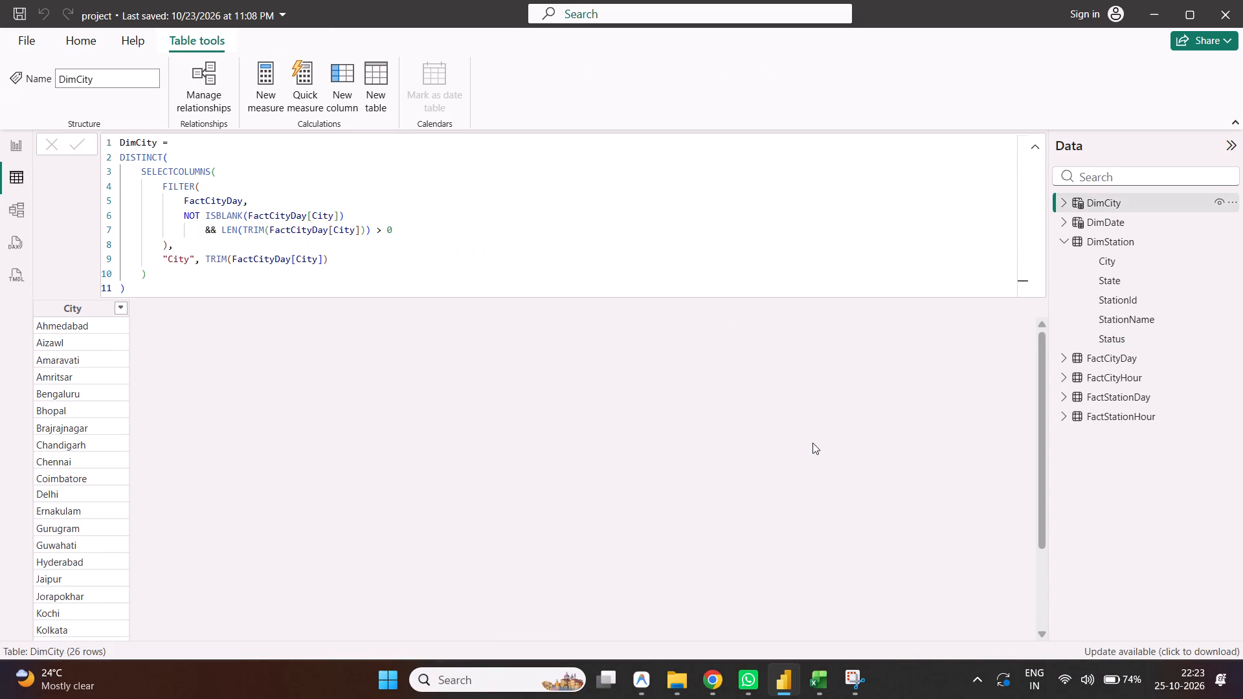
pyautogui.scroll(-5, 812, 443)
pyautogui.scroll(3, 812, 443)
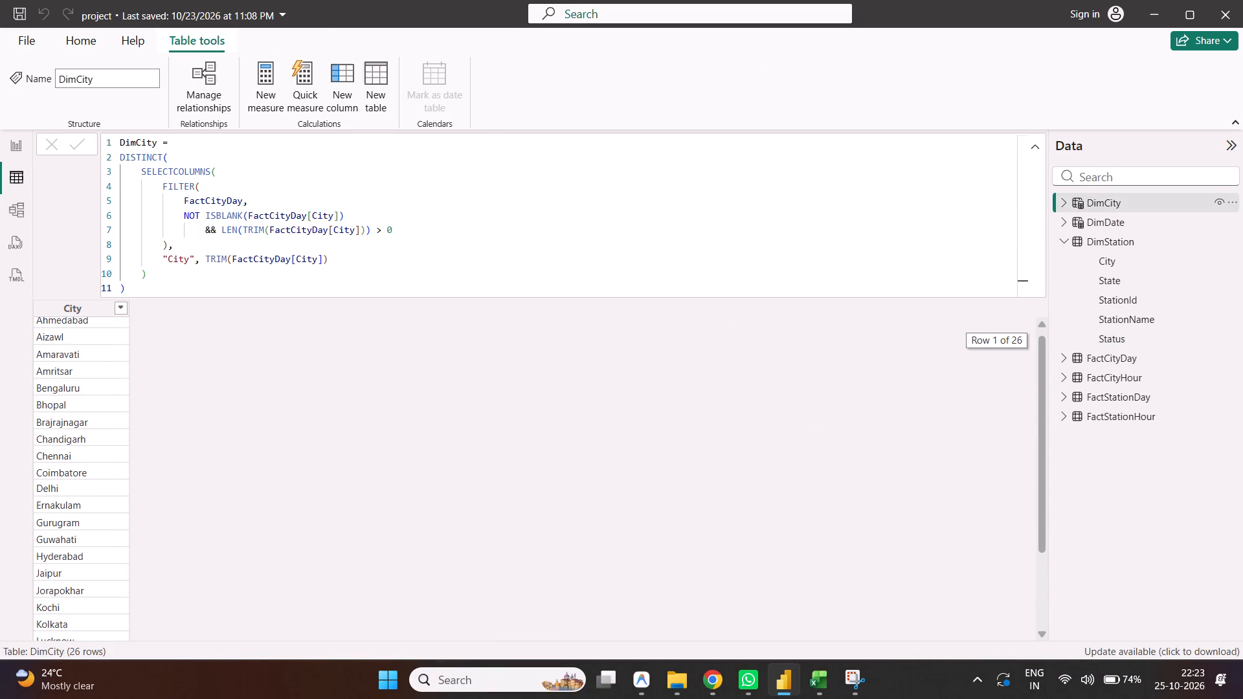
pyautogui.click(1063, 201)
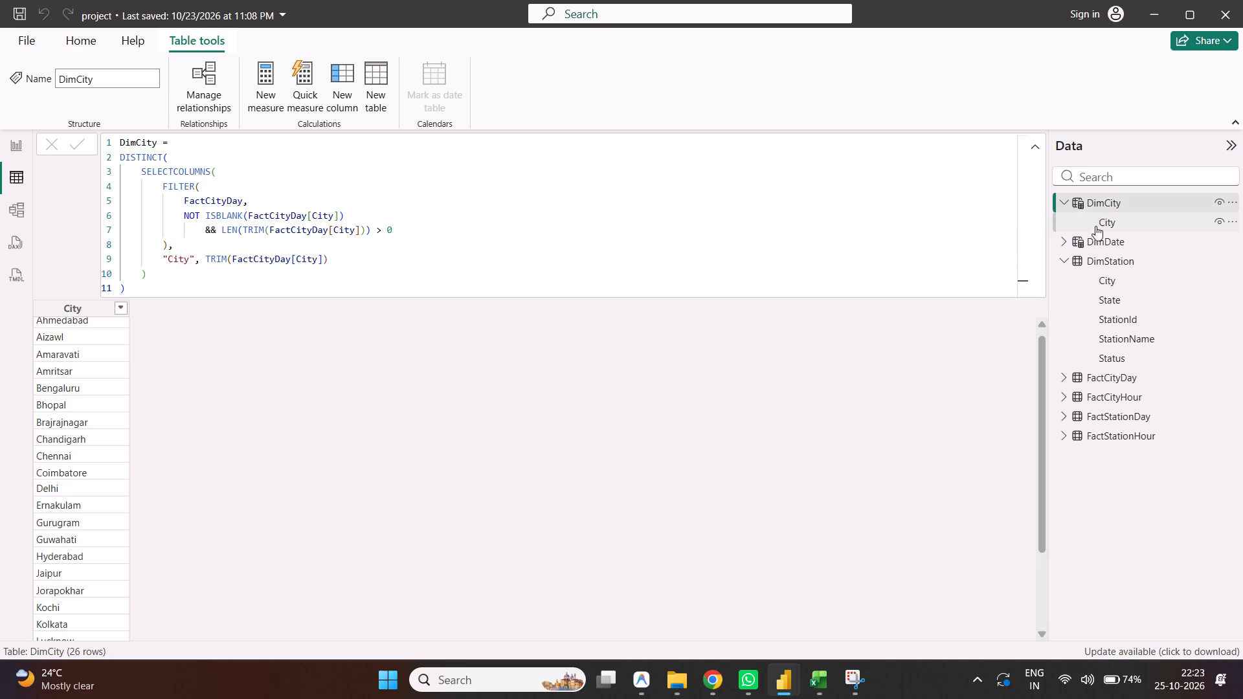
pyautogui.click(1066, 204)
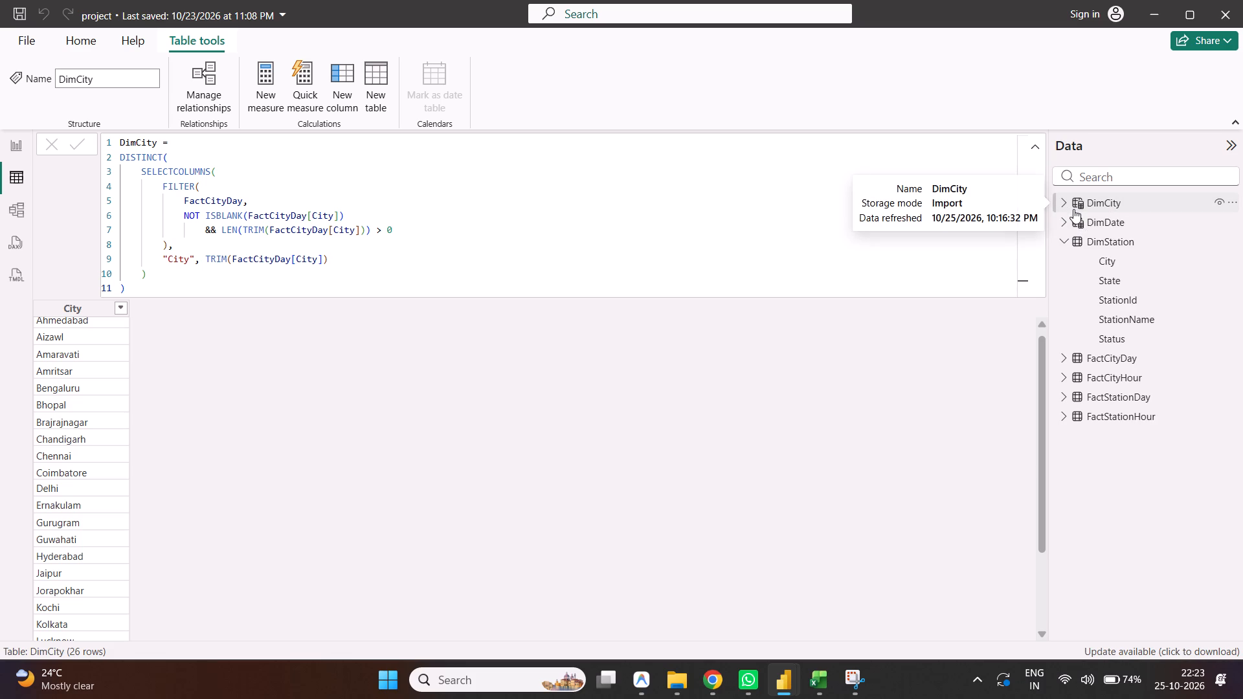
pyautogui.click(1060, 241)
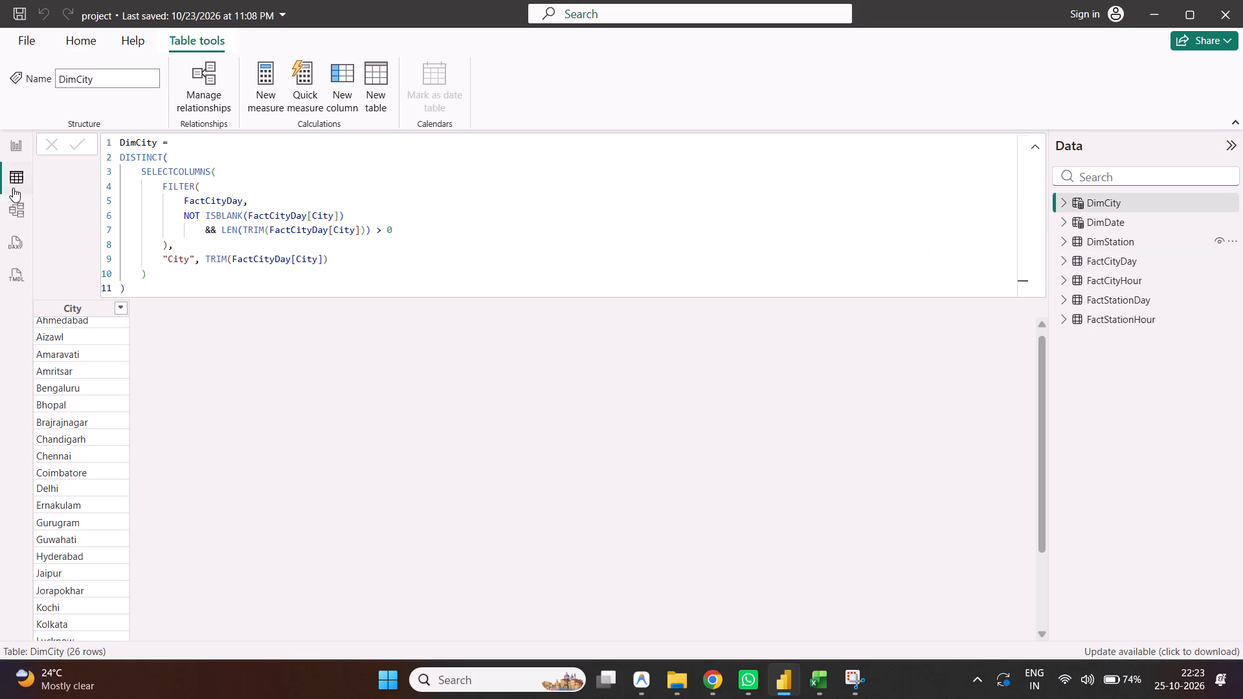
# Examine the FactCityDay table's rows, looking through the City and Date columns.
pyautogui.click(11, 183)
pyautogui.click(13, 203)
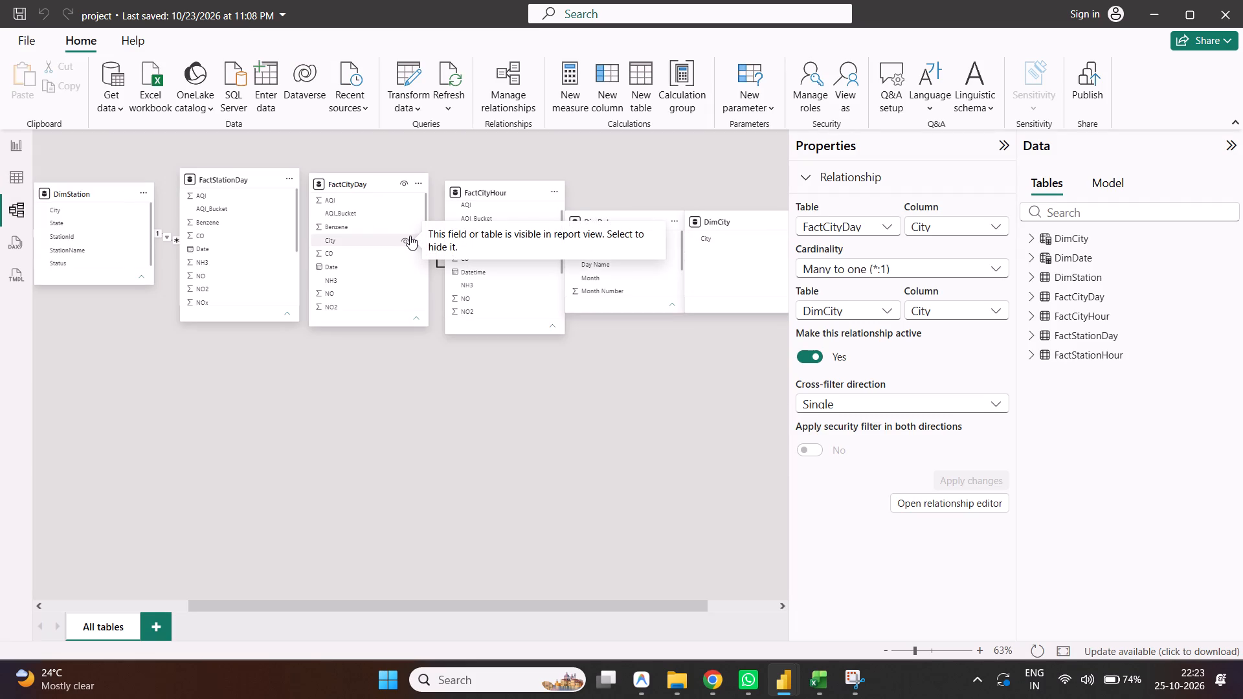
pyautogui.doubleClick(1088, 305)
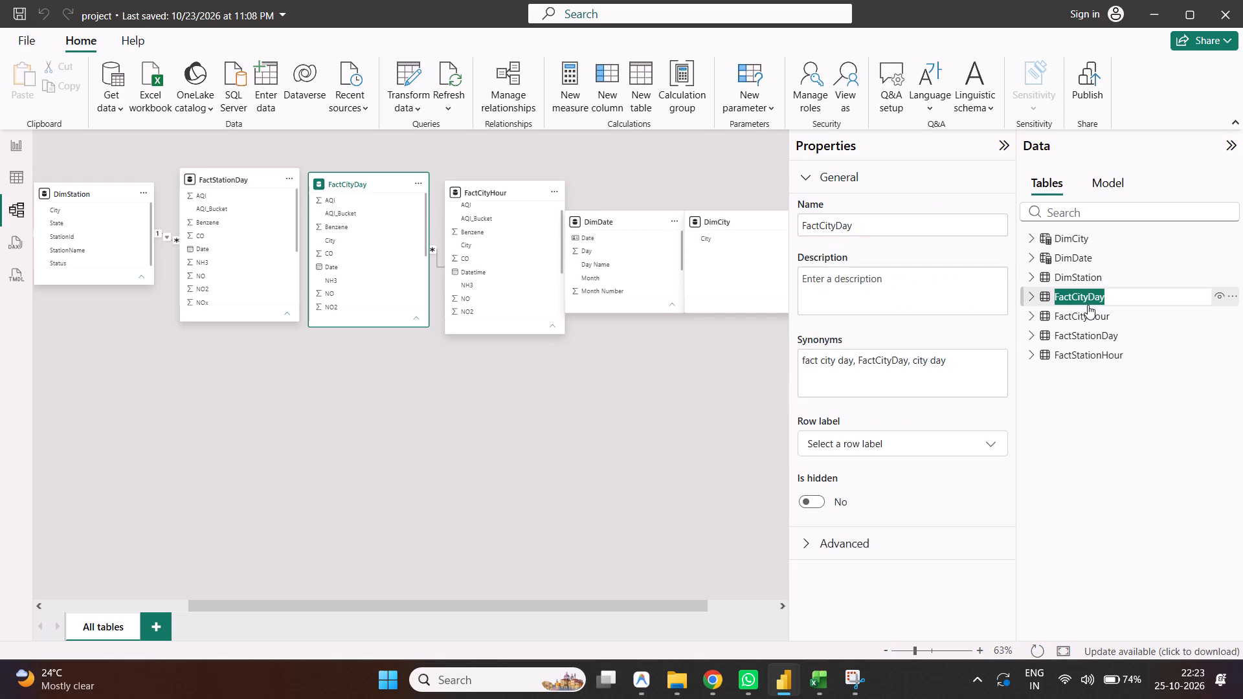
pyautogui.doubleClick(1088, 305)
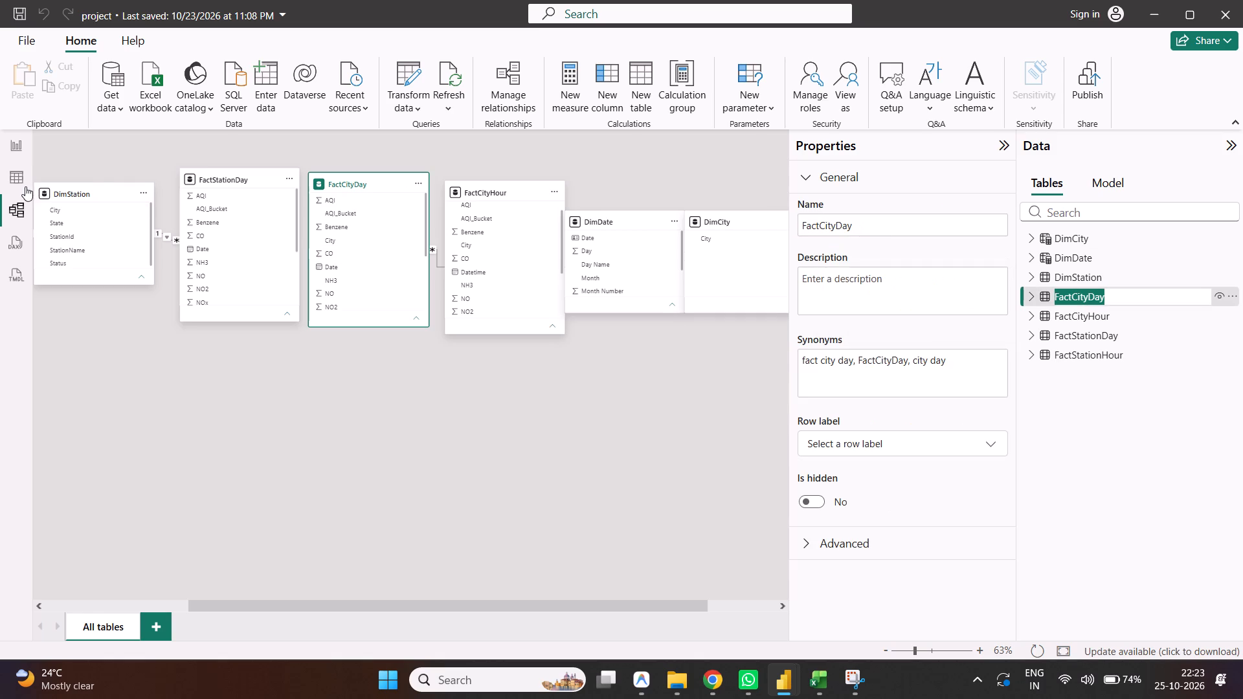
pyautogui.click(24, 185)
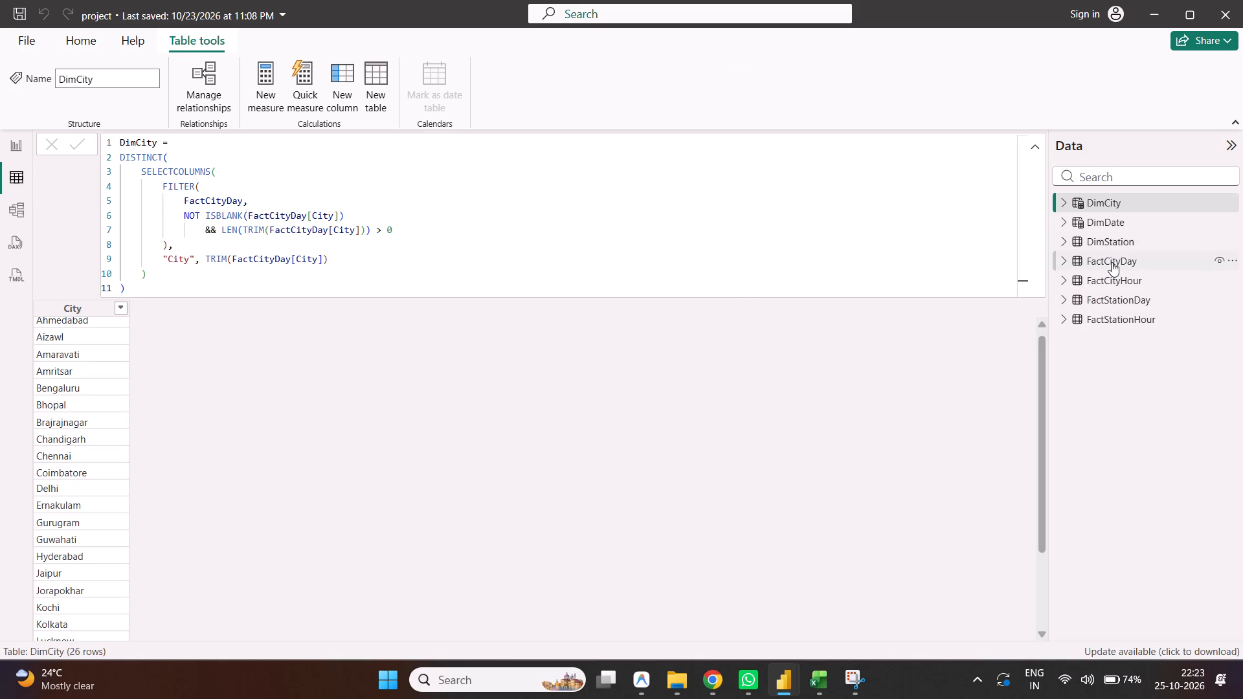
pyautogui.click(1112, 262)
pyautogui.scroll(-1, 695, 394)
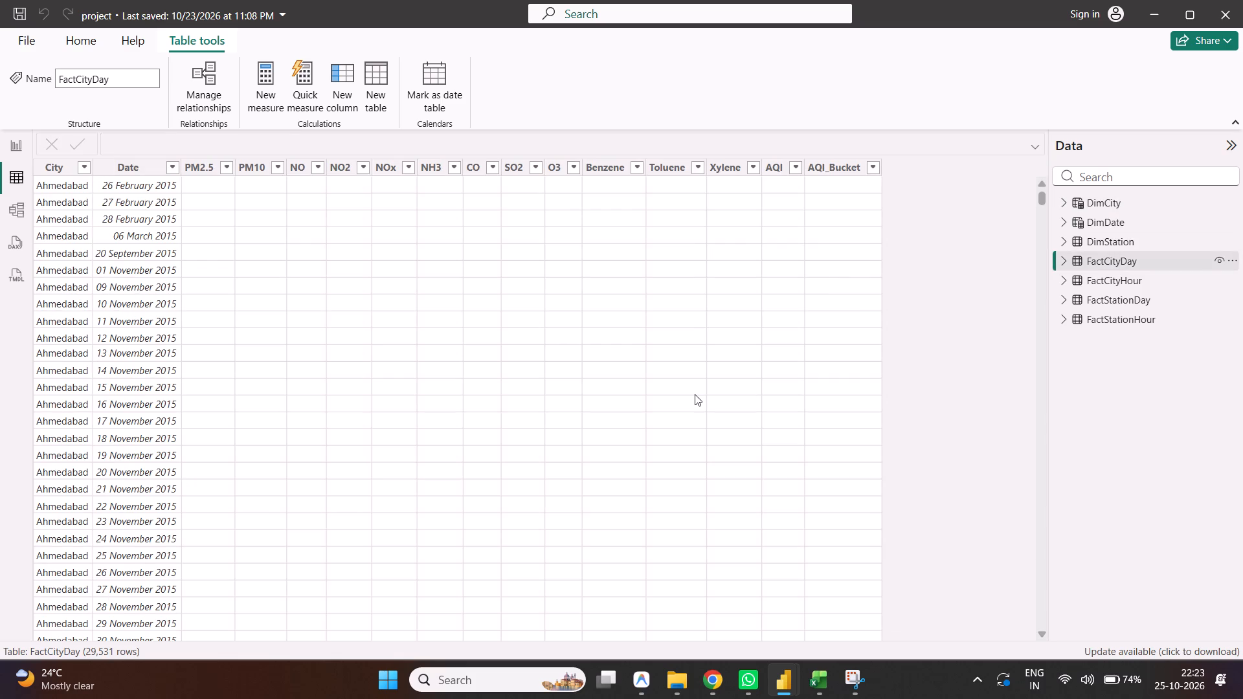
pyautogui.scroll(-7, 695, 394)
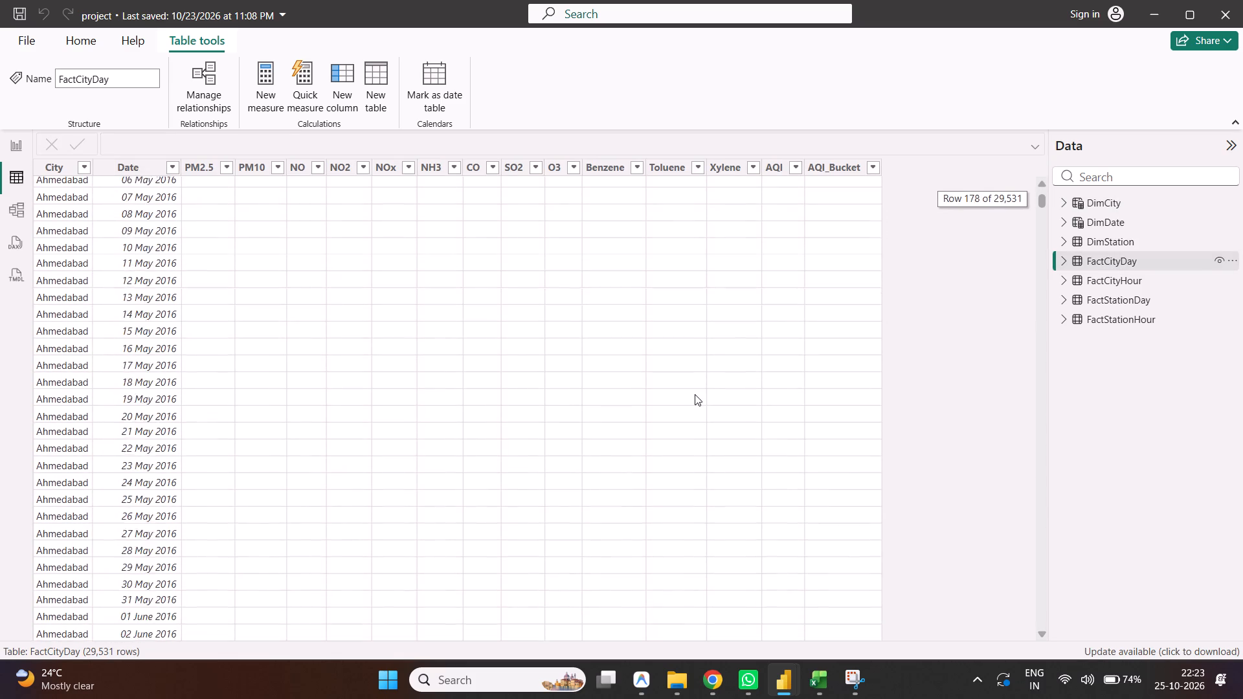
pyautogui.scroll(7, 695, 394)
pyautogui.scroll(-8, 695, 394)
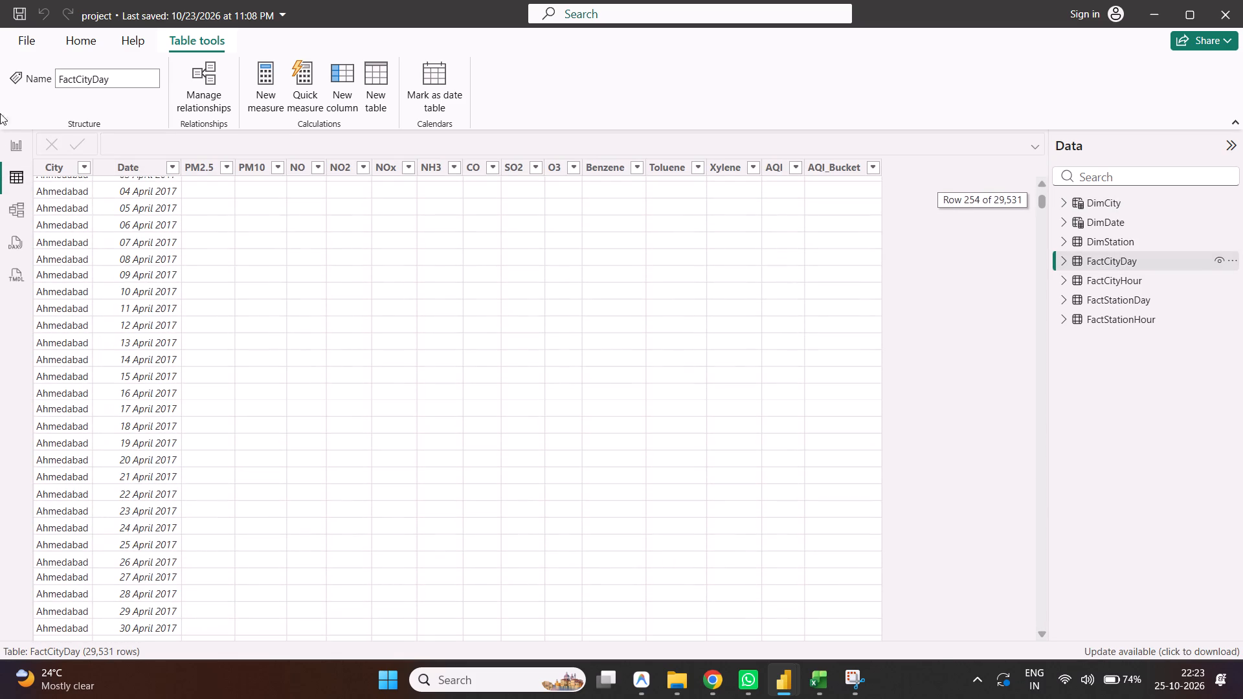
pyautogui.click(19, 143)
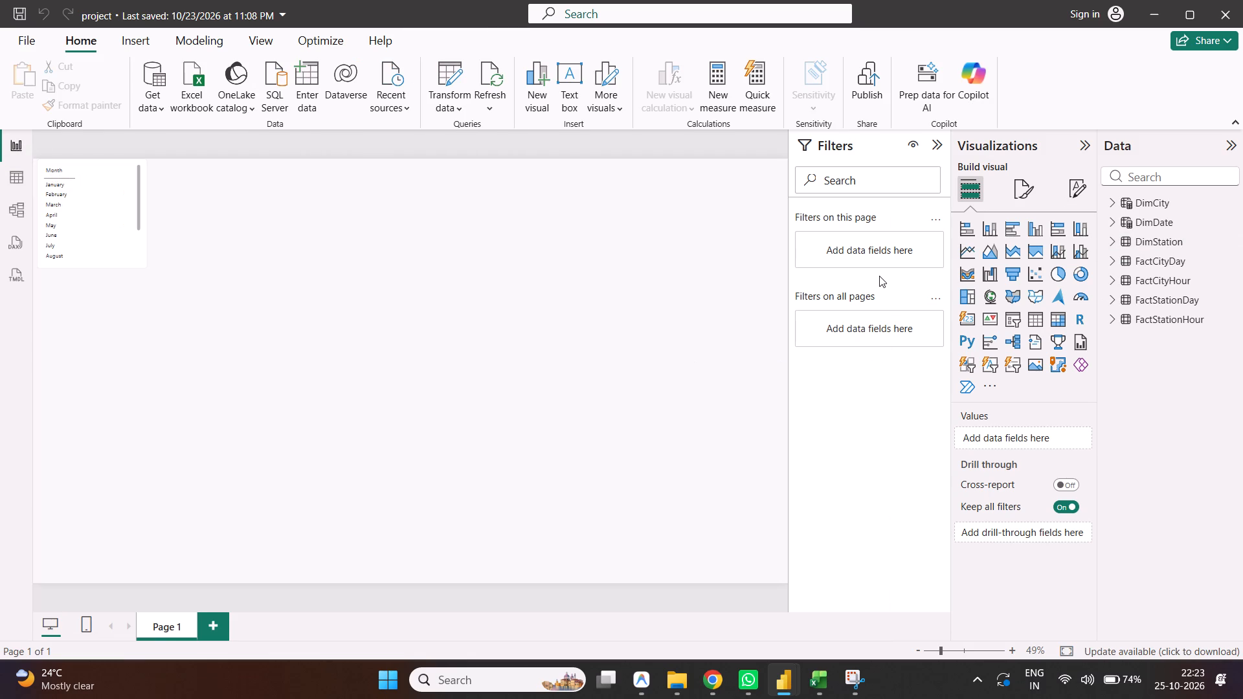
pyautogui.click(16, 173)
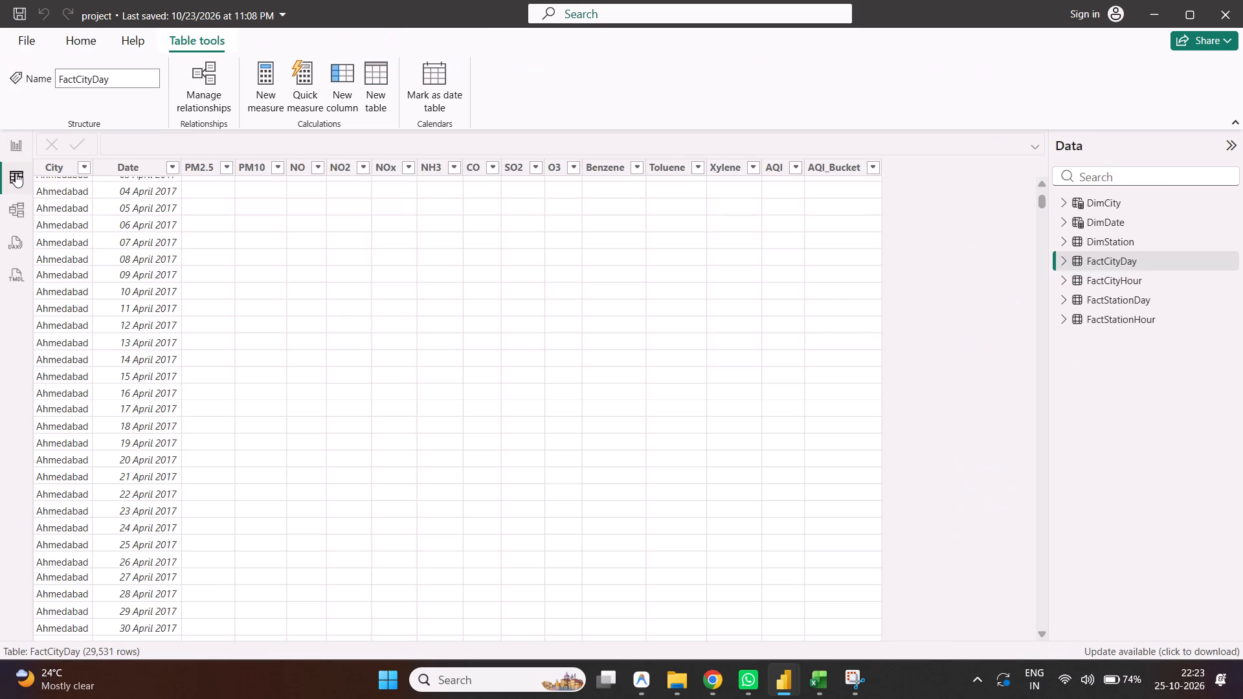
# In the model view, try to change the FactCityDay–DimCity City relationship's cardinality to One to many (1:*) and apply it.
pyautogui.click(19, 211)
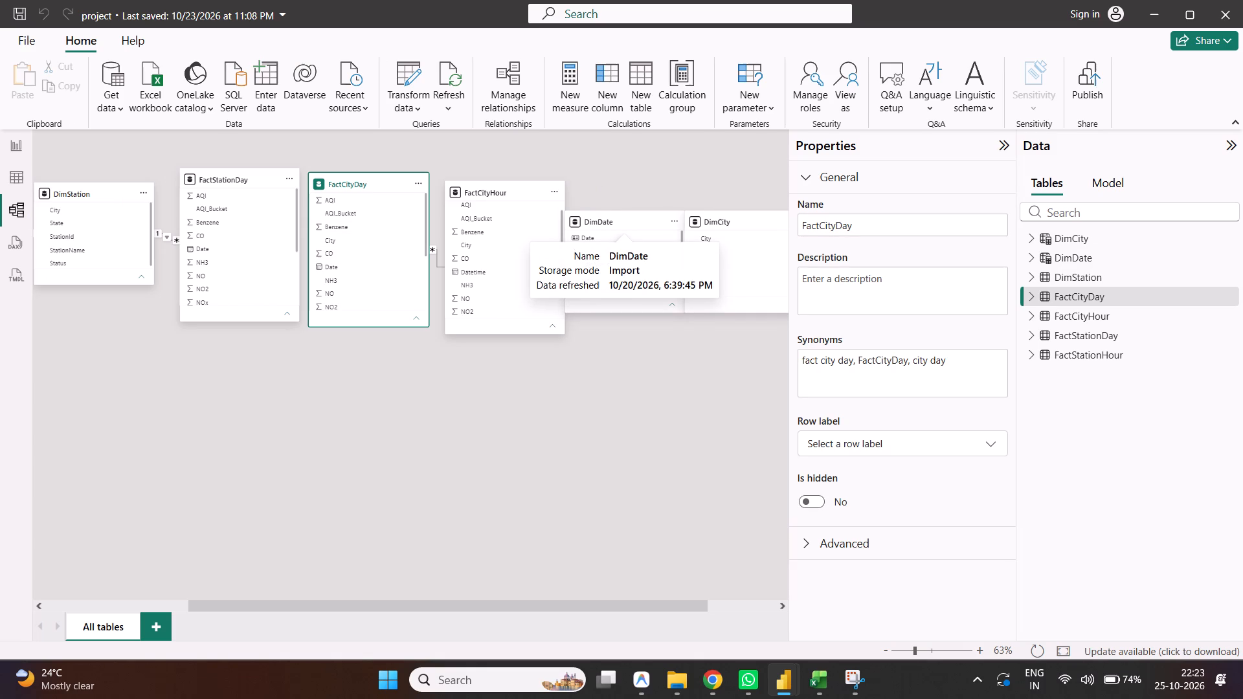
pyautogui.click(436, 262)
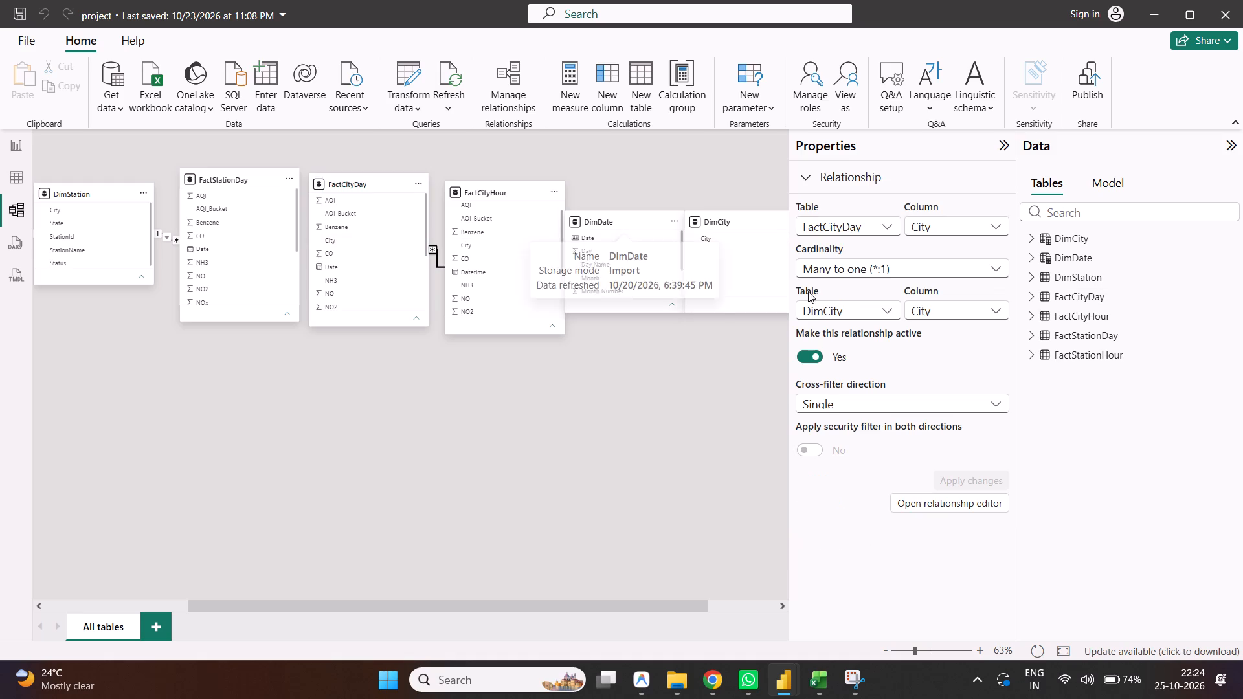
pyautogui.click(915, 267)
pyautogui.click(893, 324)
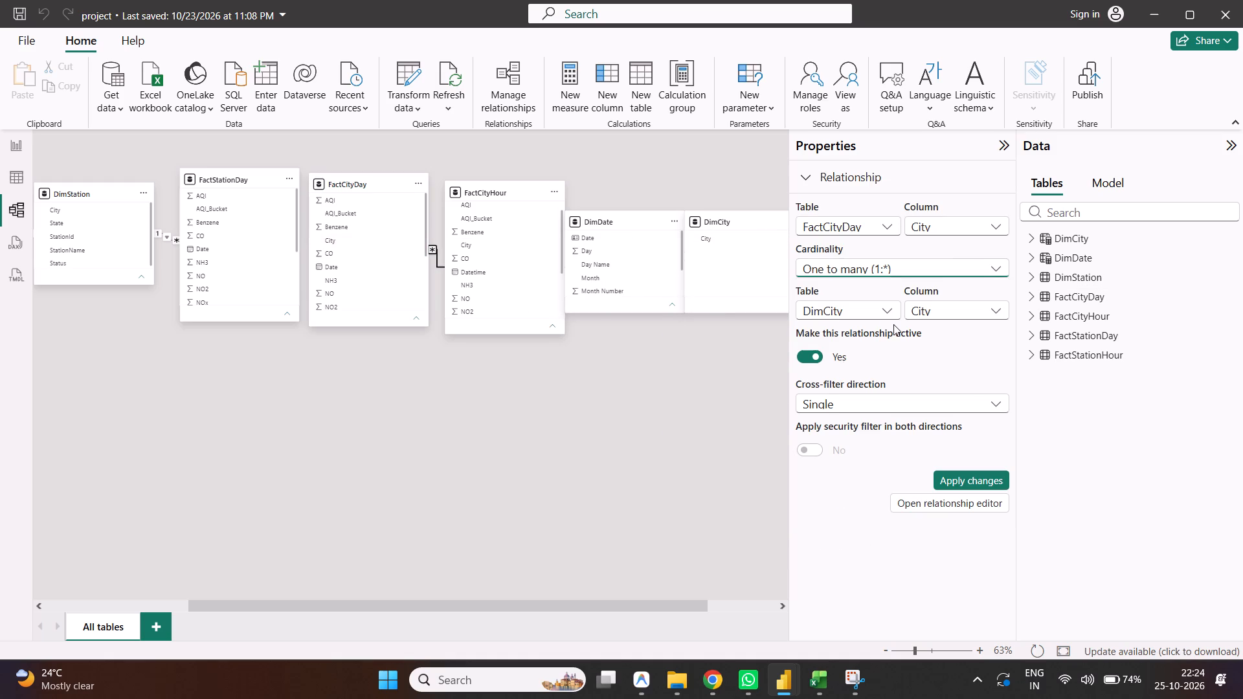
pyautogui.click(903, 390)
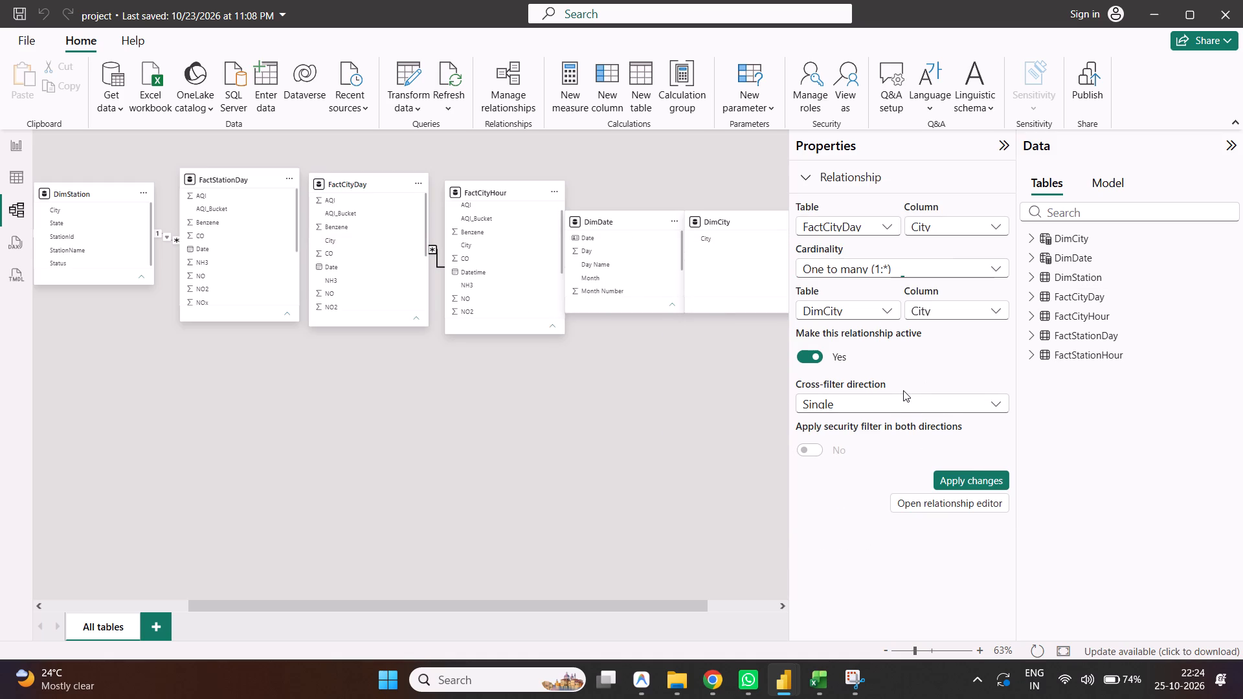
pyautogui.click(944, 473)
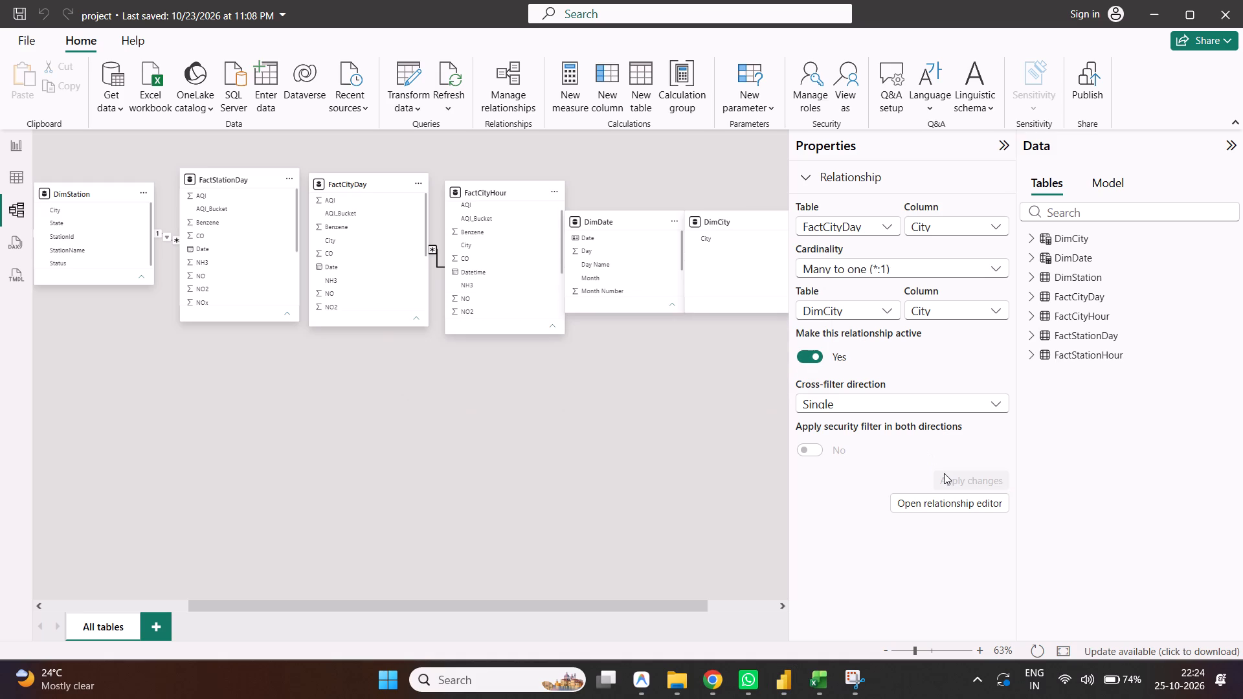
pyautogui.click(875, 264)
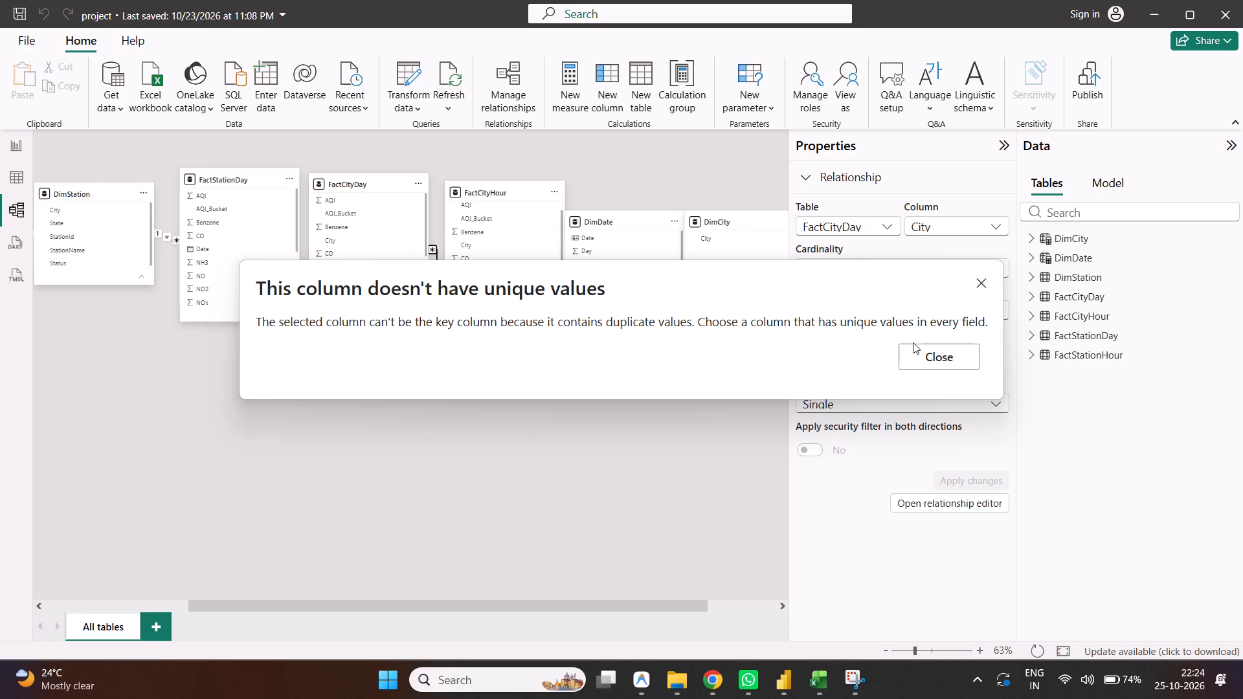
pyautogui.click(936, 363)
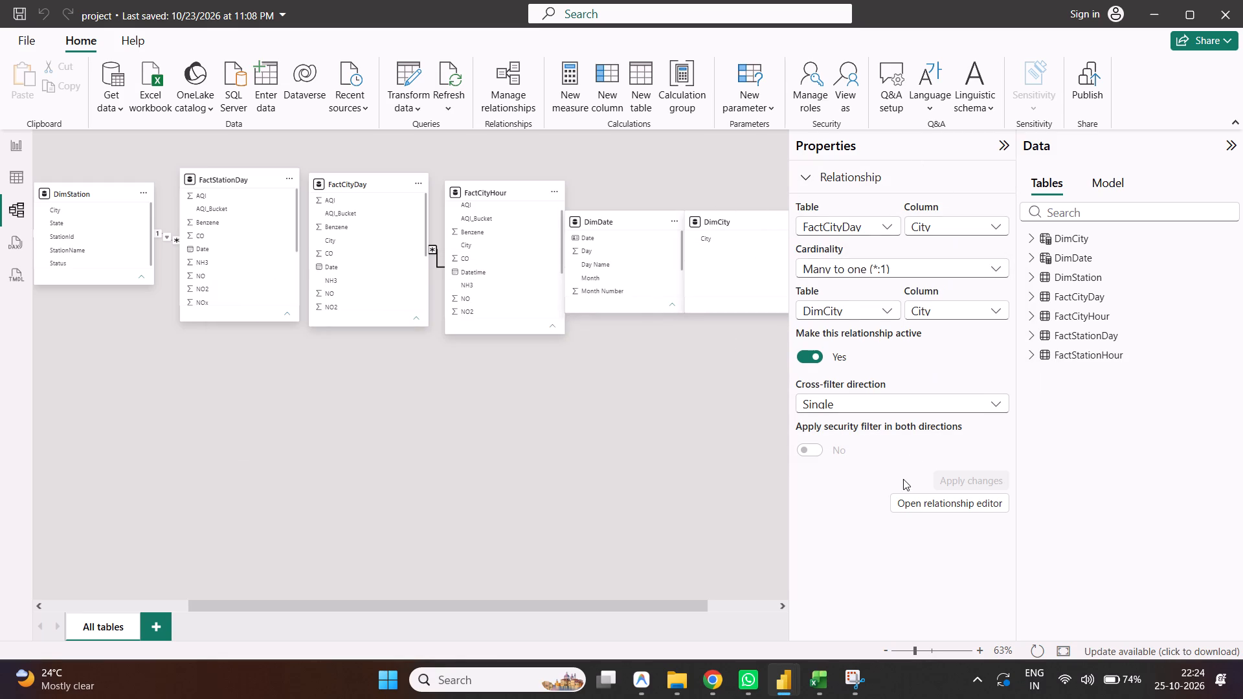
# Delete the FactCityDay (City) to DimCity (City) relationship from the model's relationships.
pyautogui.click(917, 508)
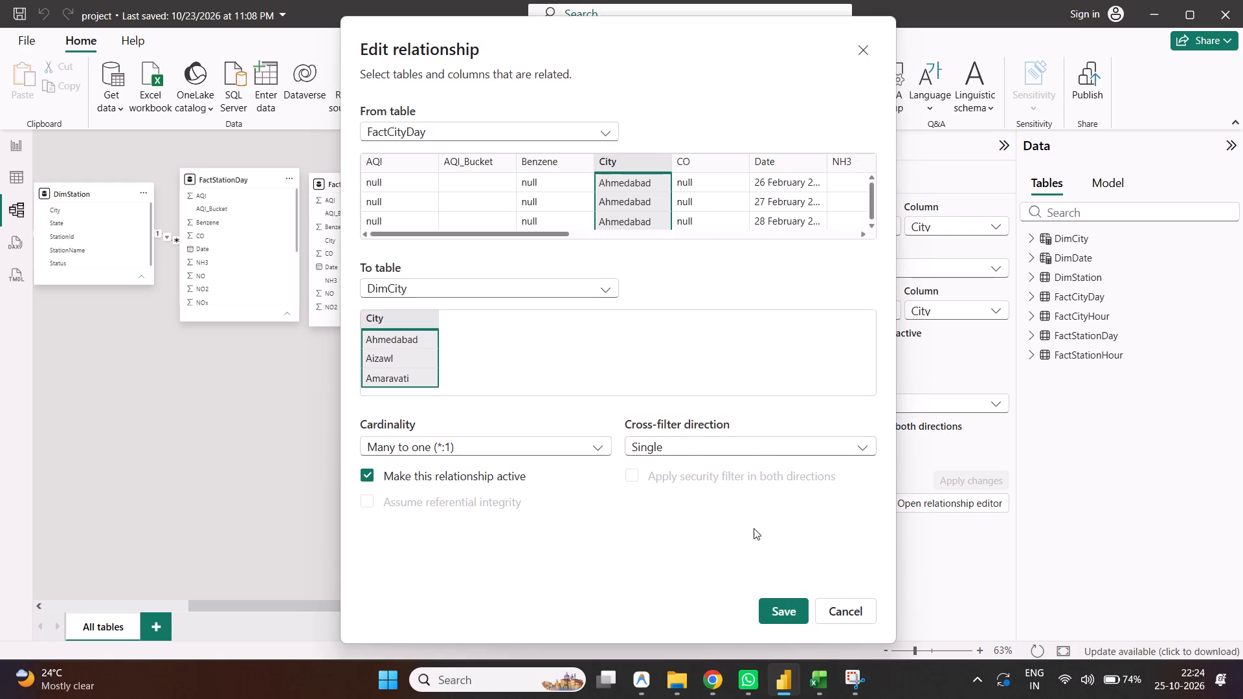
pyautogui.click(826, 603)
pyautogui.click(515, 102)
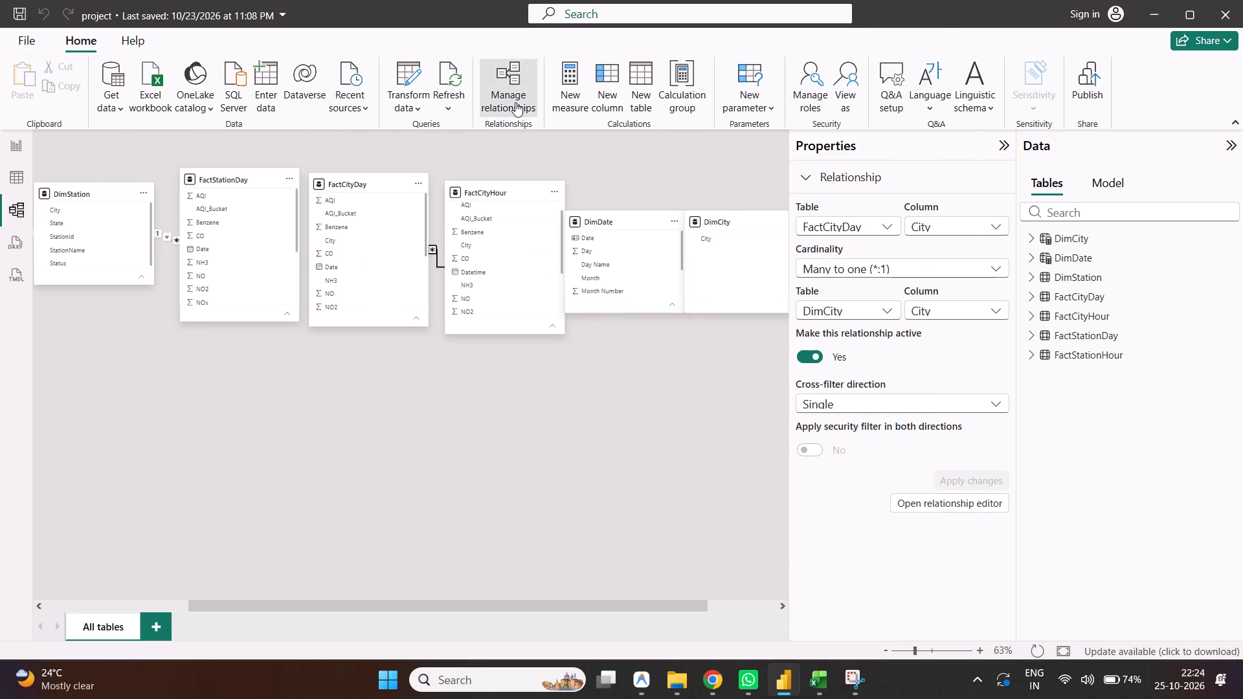
pyautogui.click(911, 173)
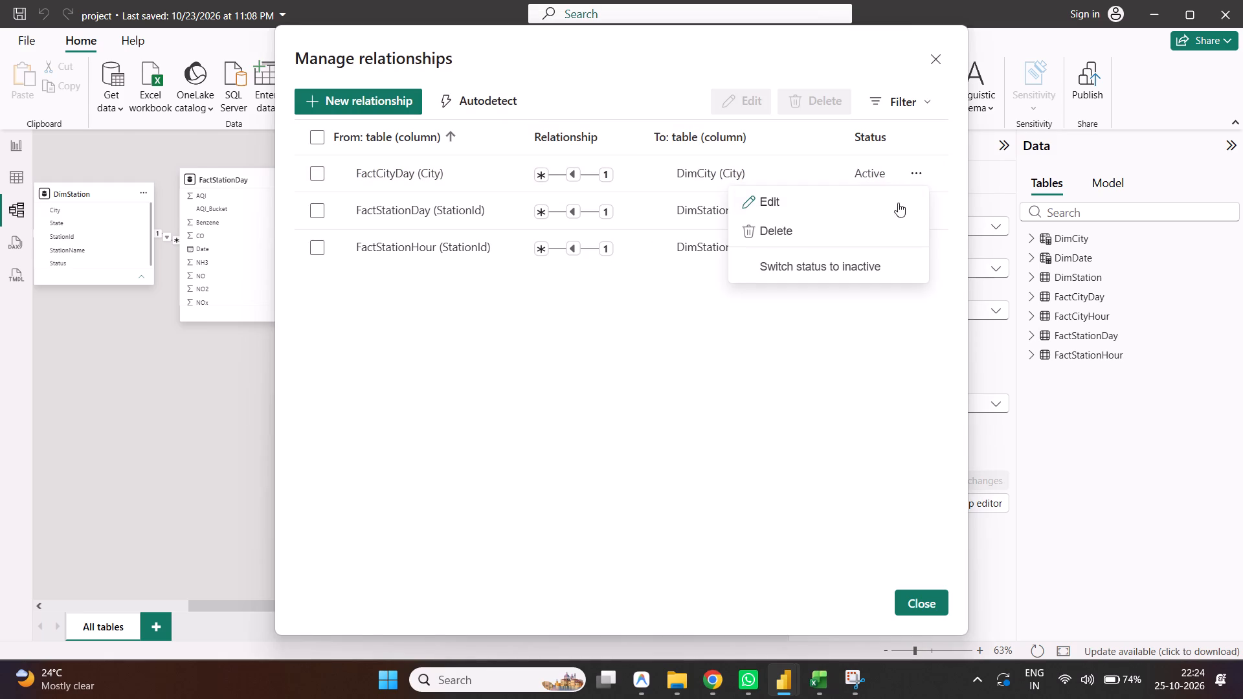
pyautogui.click(875, 232)
pyautogui.click(708, 371)
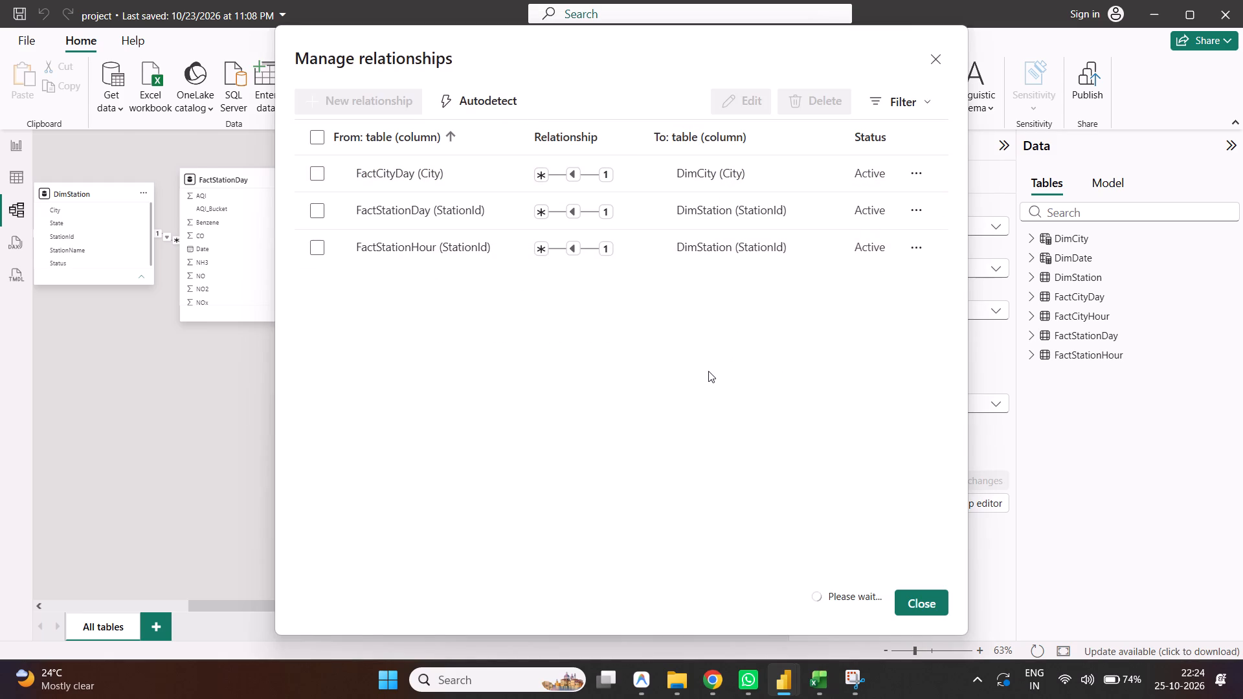
pyautogui.click(247, 414)
pyautogui.click(247, 414)
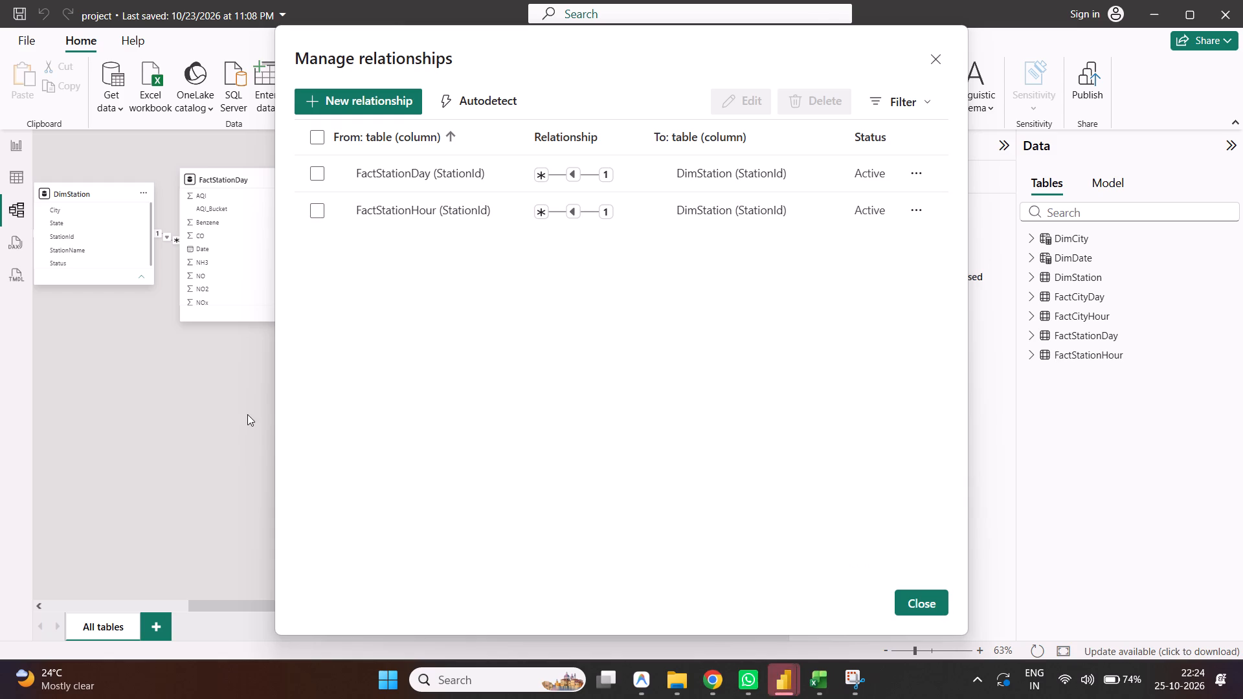
pyautogui.click(899, 600)
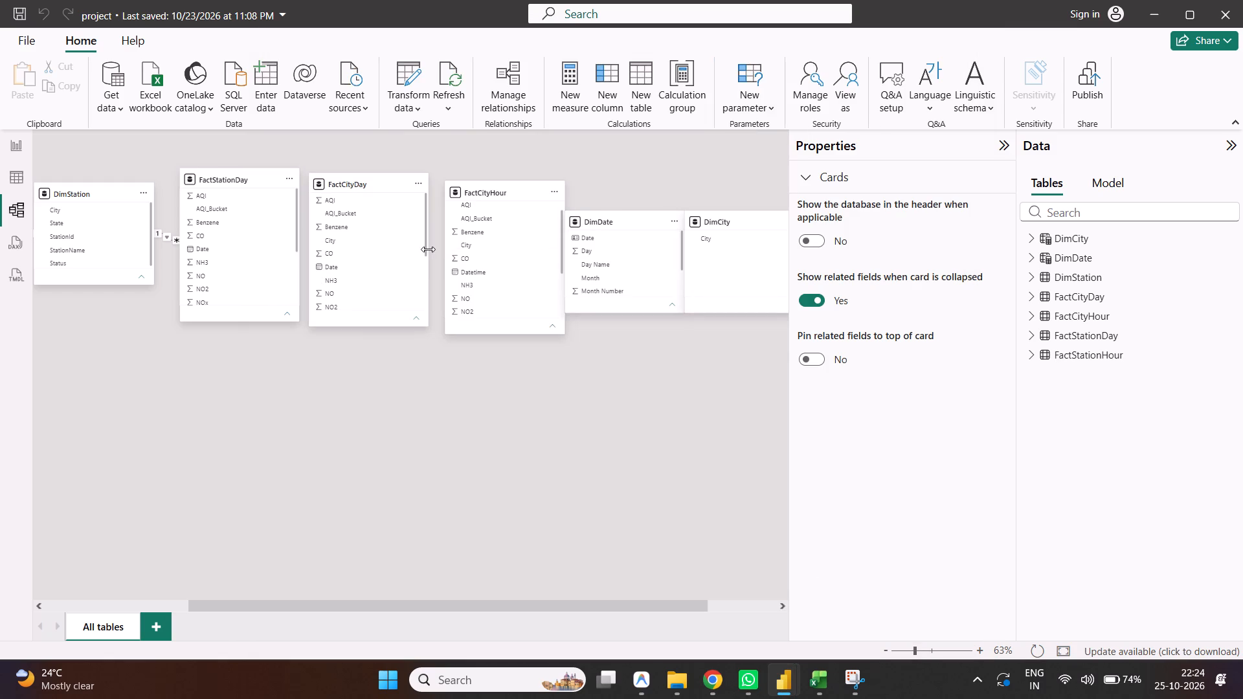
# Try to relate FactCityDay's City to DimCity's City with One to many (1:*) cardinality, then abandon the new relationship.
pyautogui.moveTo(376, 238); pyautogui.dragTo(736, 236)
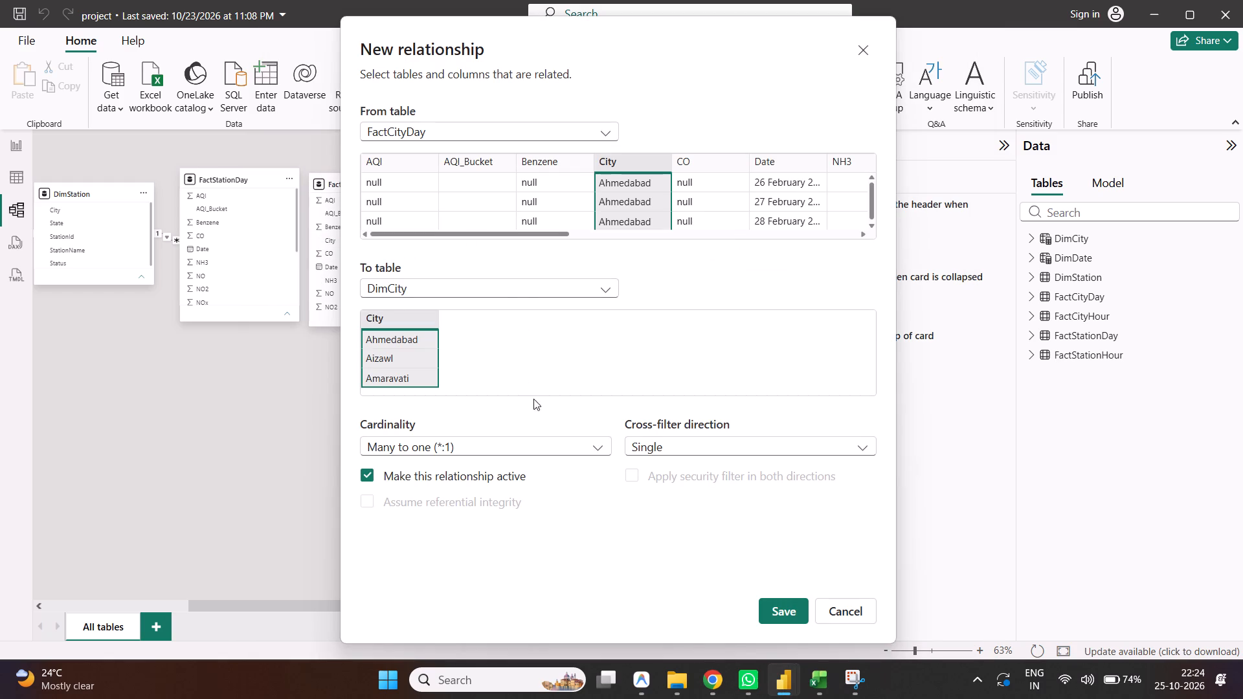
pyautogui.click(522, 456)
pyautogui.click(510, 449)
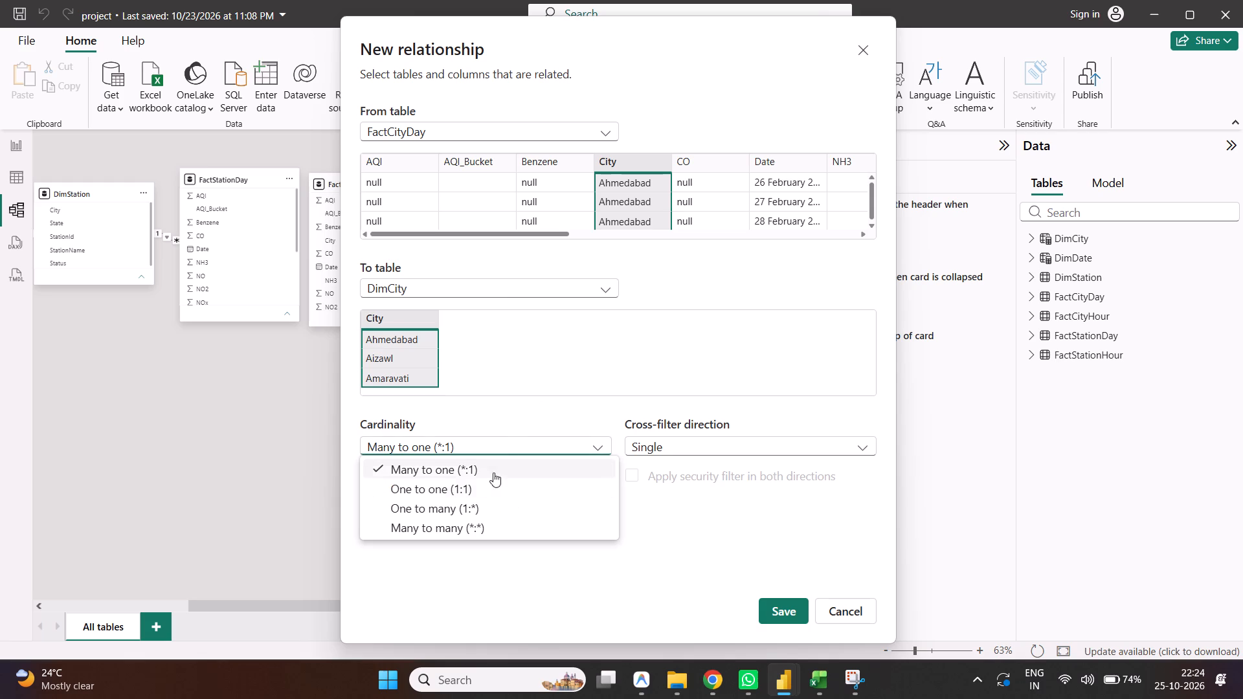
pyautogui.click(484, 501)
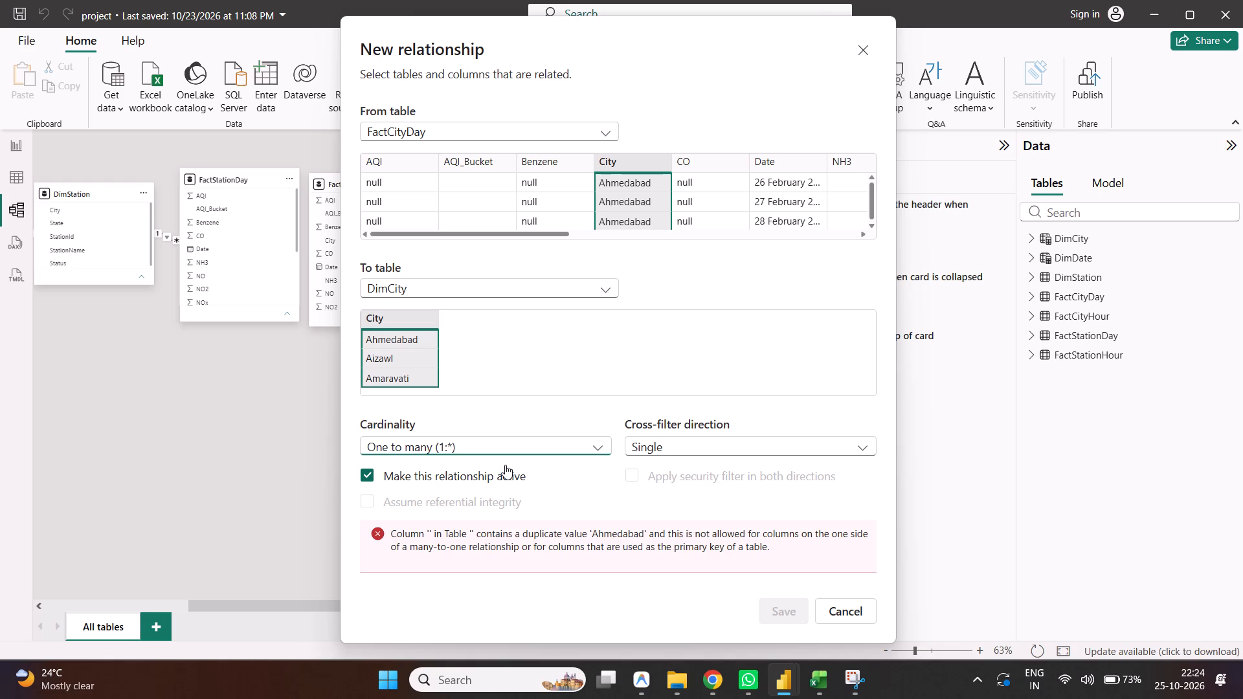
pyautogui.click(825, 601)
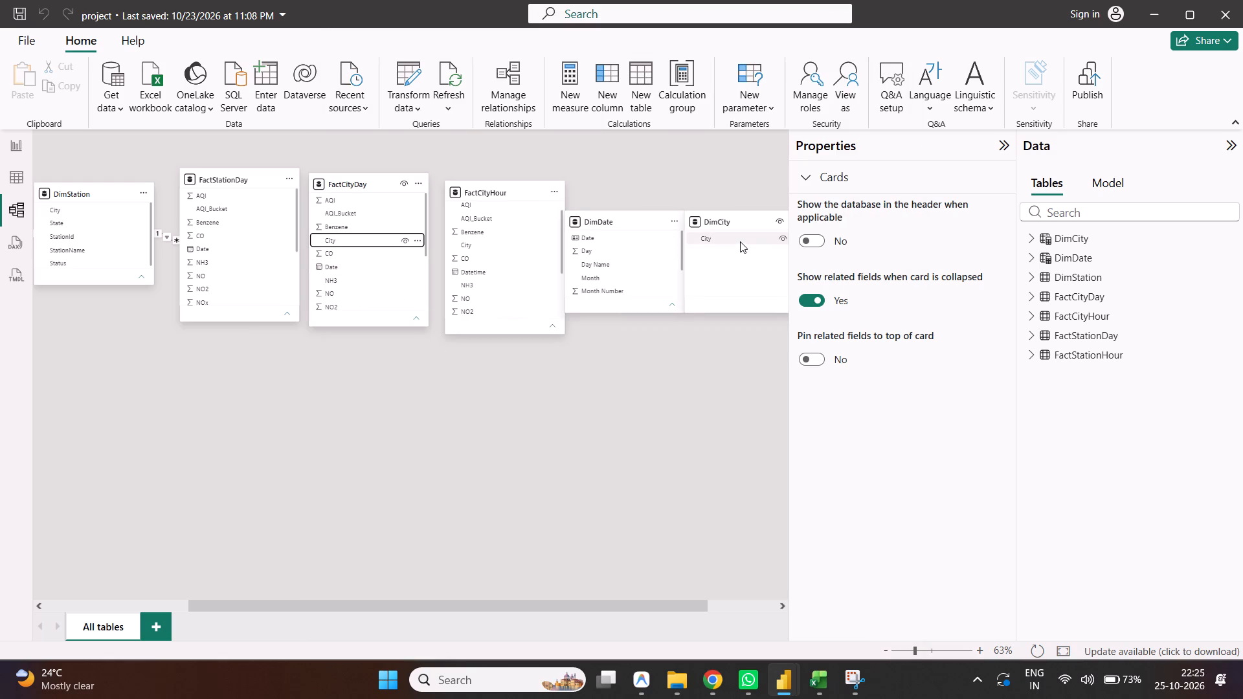
# Create a relationship from DimCity's City to FactCityDay's City with One to many (1:*) cardinality and save it.
pyautogui.moveTo(740, 241); pyautogui.dragTo(748, 240)
pyautogui.moveTo(748, 240); pyautogui.dragTo(460, 237)
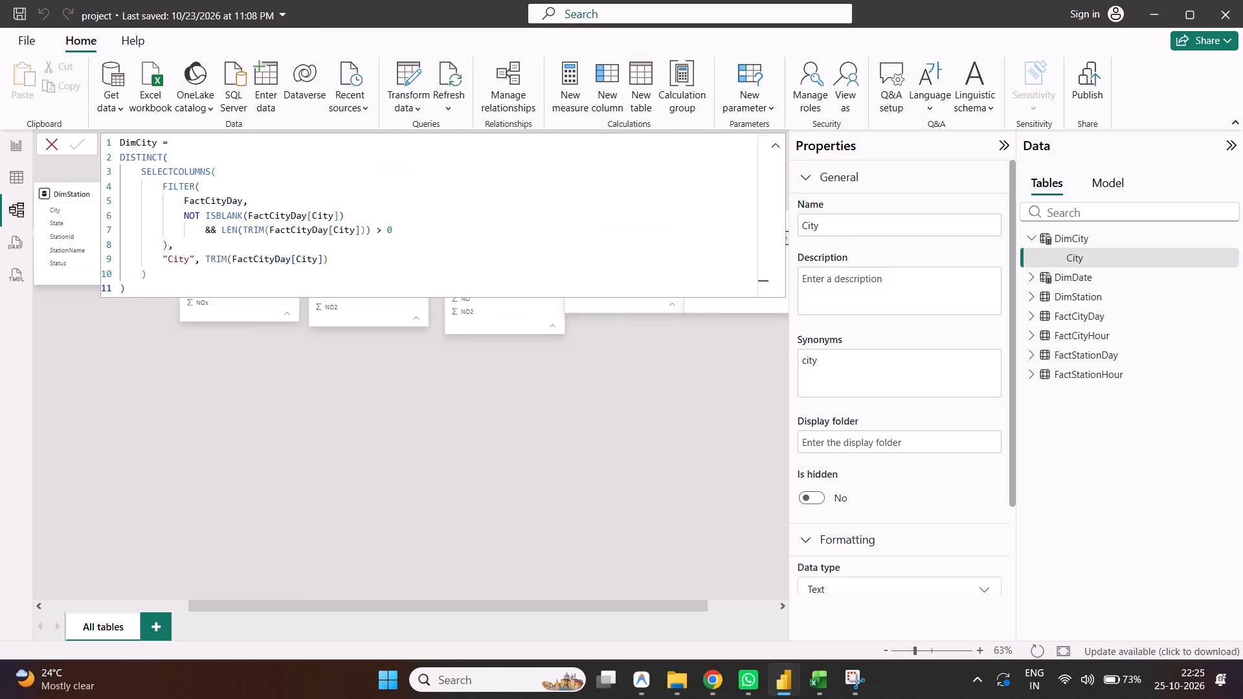
pyautogui.moveTo(460, 237); pyautogui.dragTo(709, 352)
pyautogui.click(709, 352)
pyautogui.moveTo(734, 239); pyautogui.dragTo(419, 244)
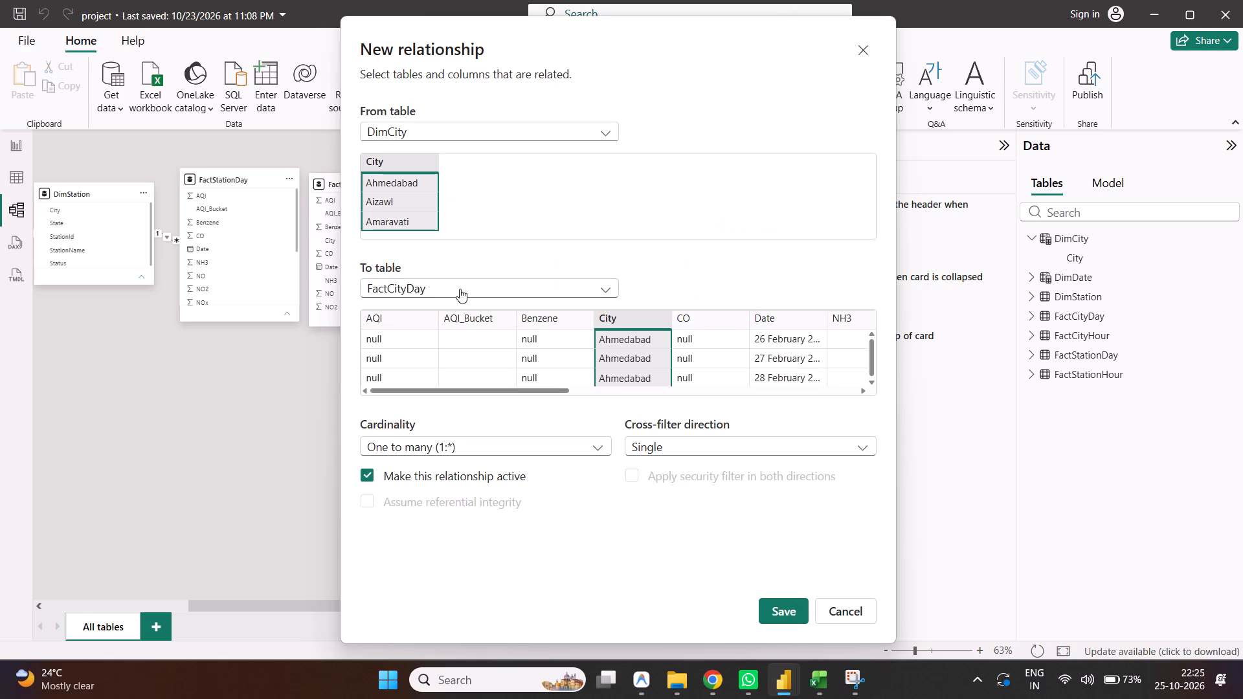
pyautogui.click(528, 450)
pyautogui.click(510, 516)
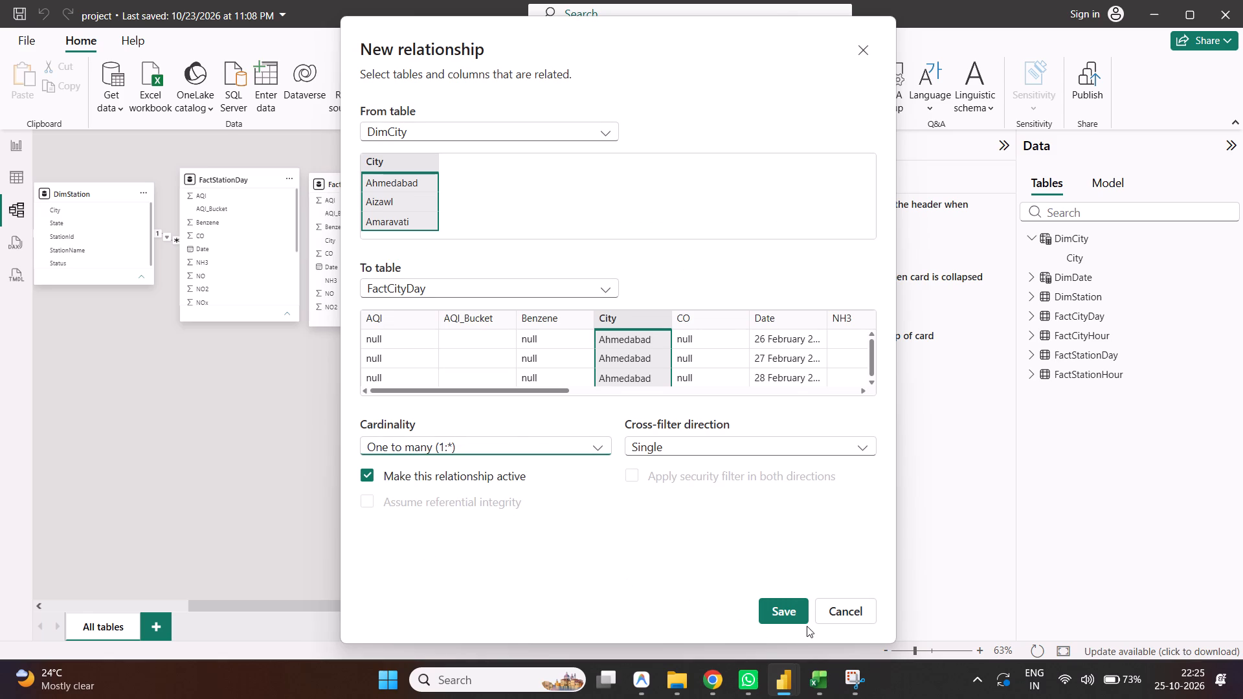
pyautogui.click(777, 605)
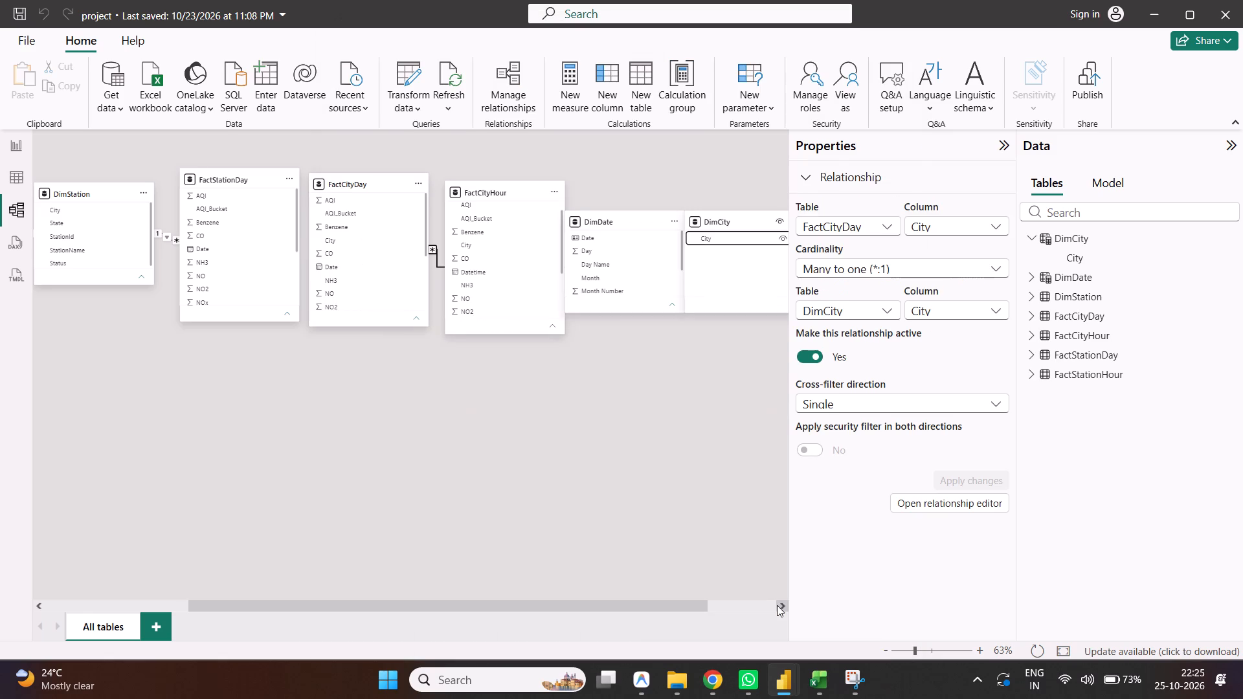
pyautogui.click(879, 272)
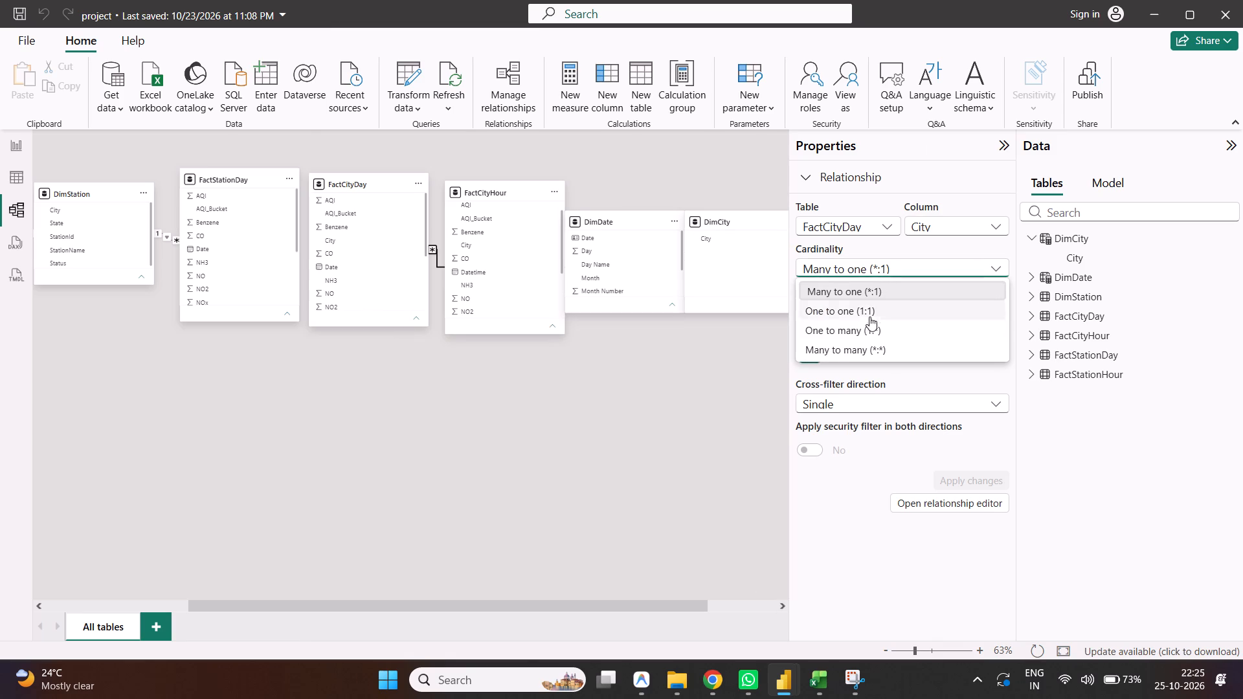
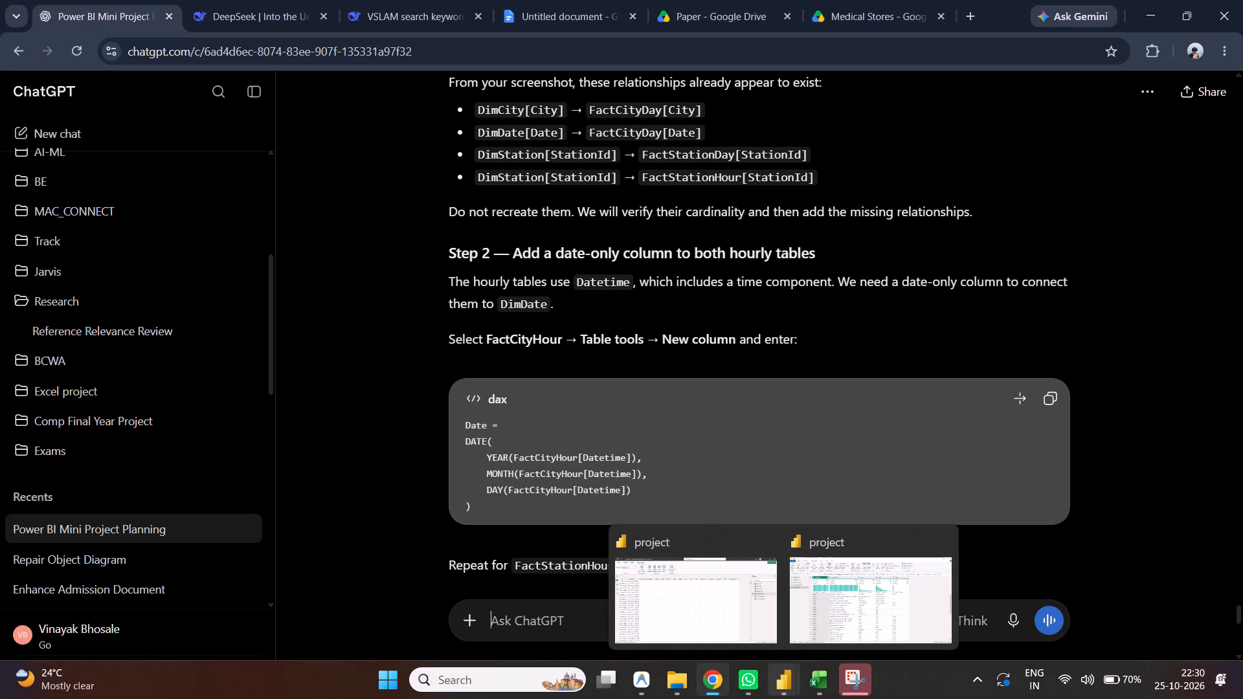
pyautogui.click(1044, 405)
pyautogui.click(726, 619)
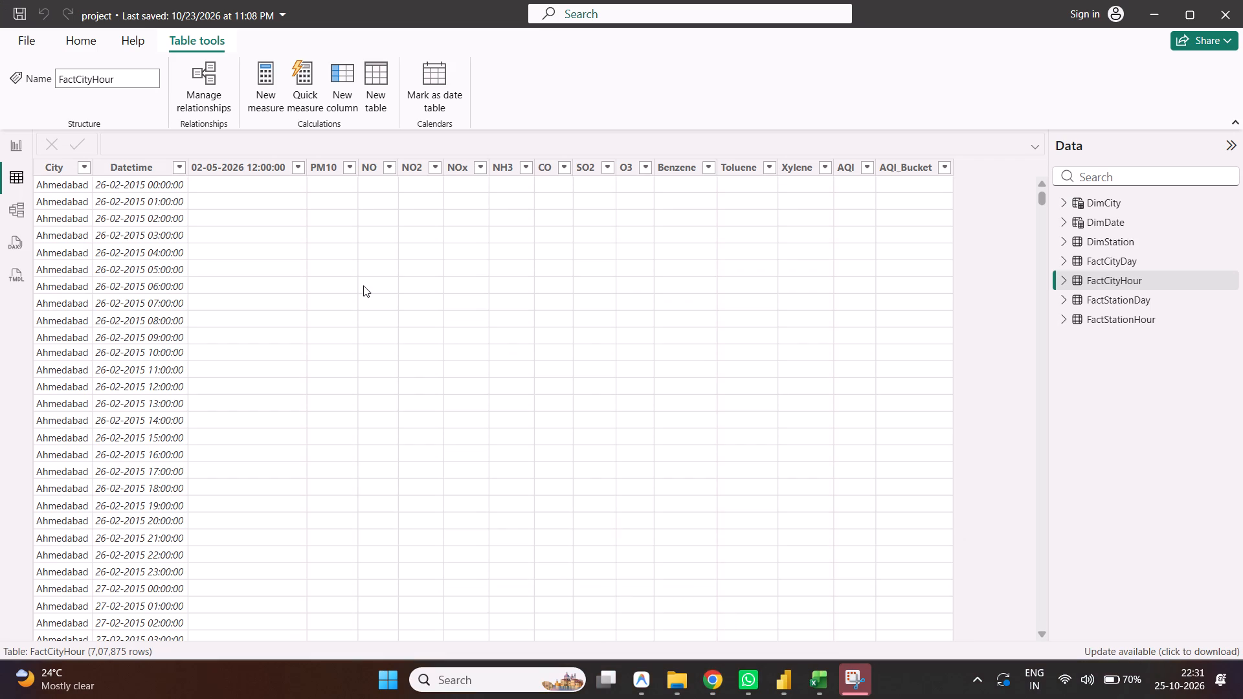
pyautogui.click(342, 94)
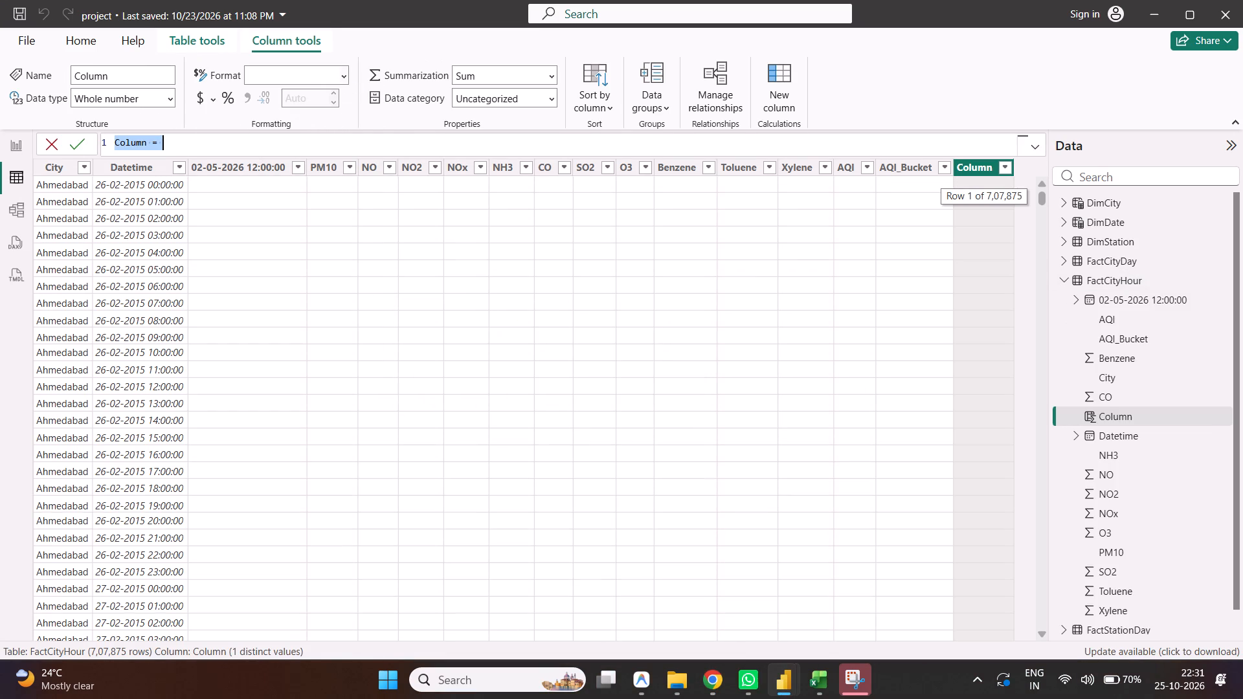
pyautogui.hotkey('ctrl', 'v')
pyautogui.press('Return')
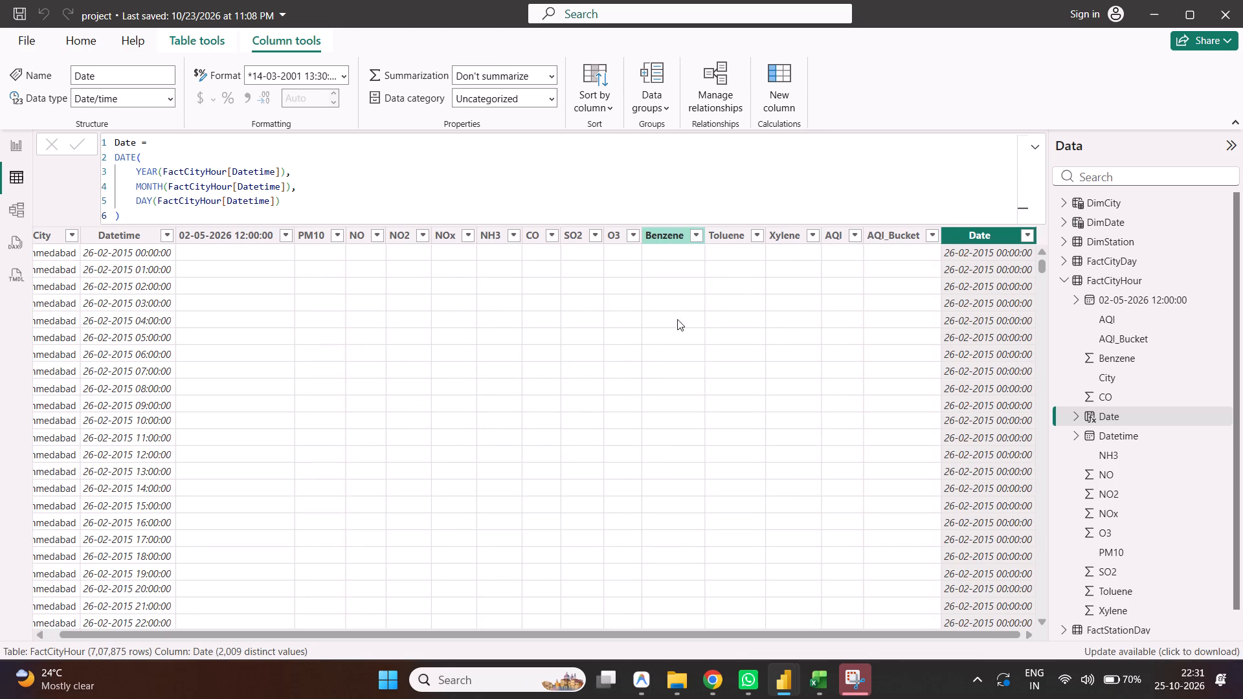
pyautogui.hscroll(3, 694, 364)
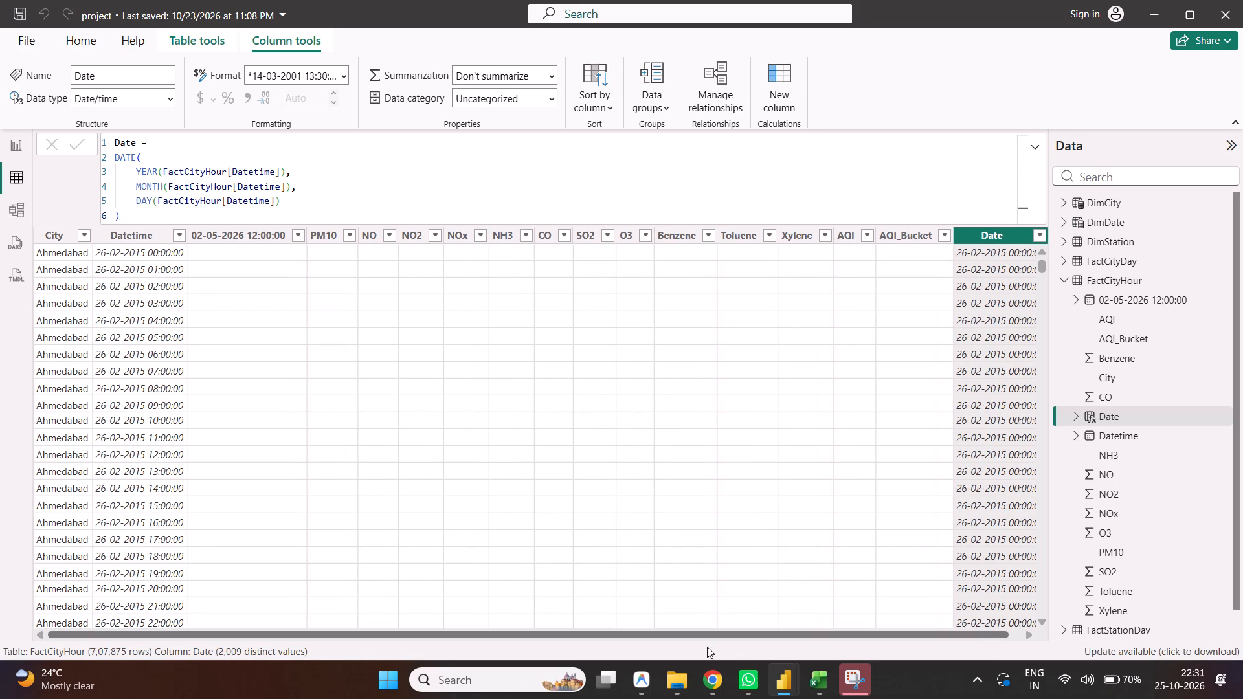
# Copy ChatGPT's FactStationHour formula and add it in Power BI as a Date column built from the year, month and day of FactStationHour[Datetime].
pyautogui.click(726, 687)
pyautogui.scroll(-1, 660, 486)
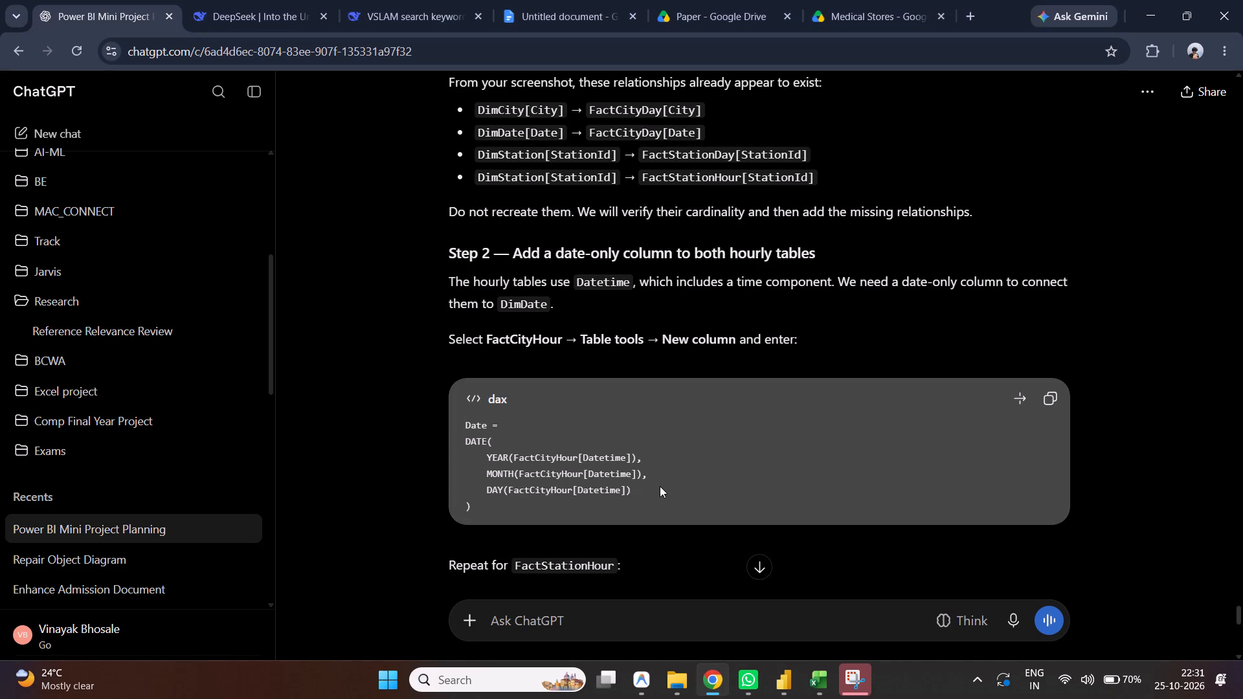
pyautogui.scroll(-4, 660, 486)
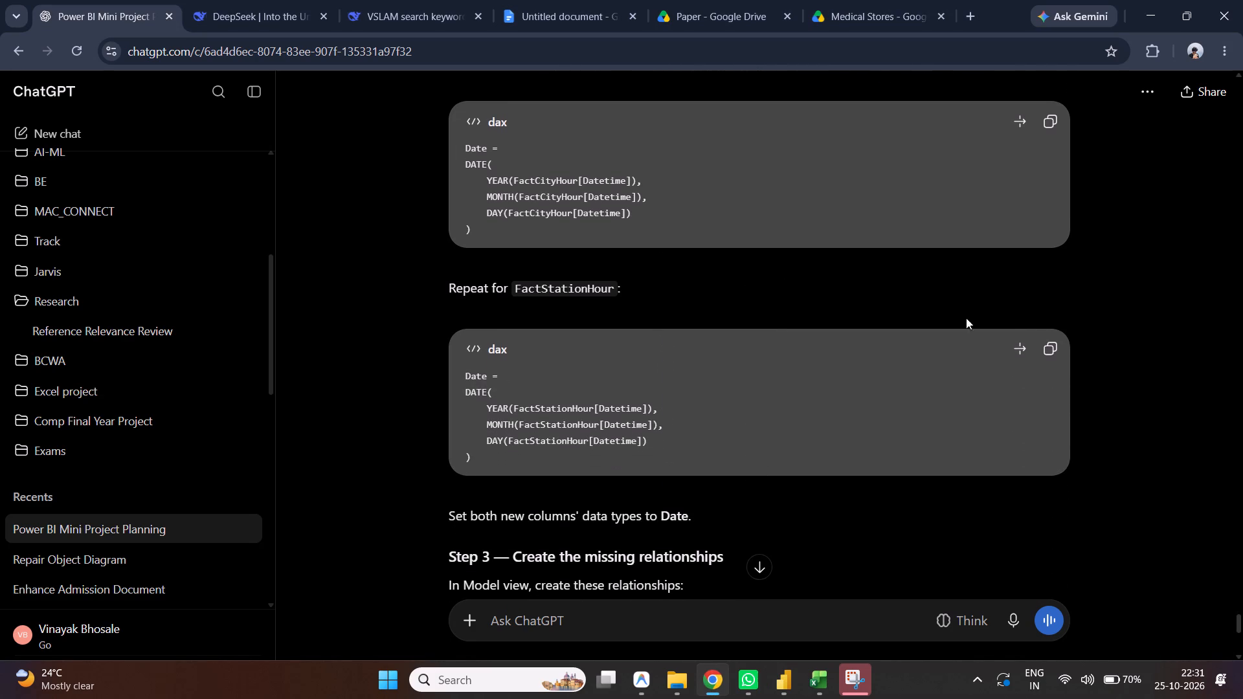
pyautogui.click(1040, 355)
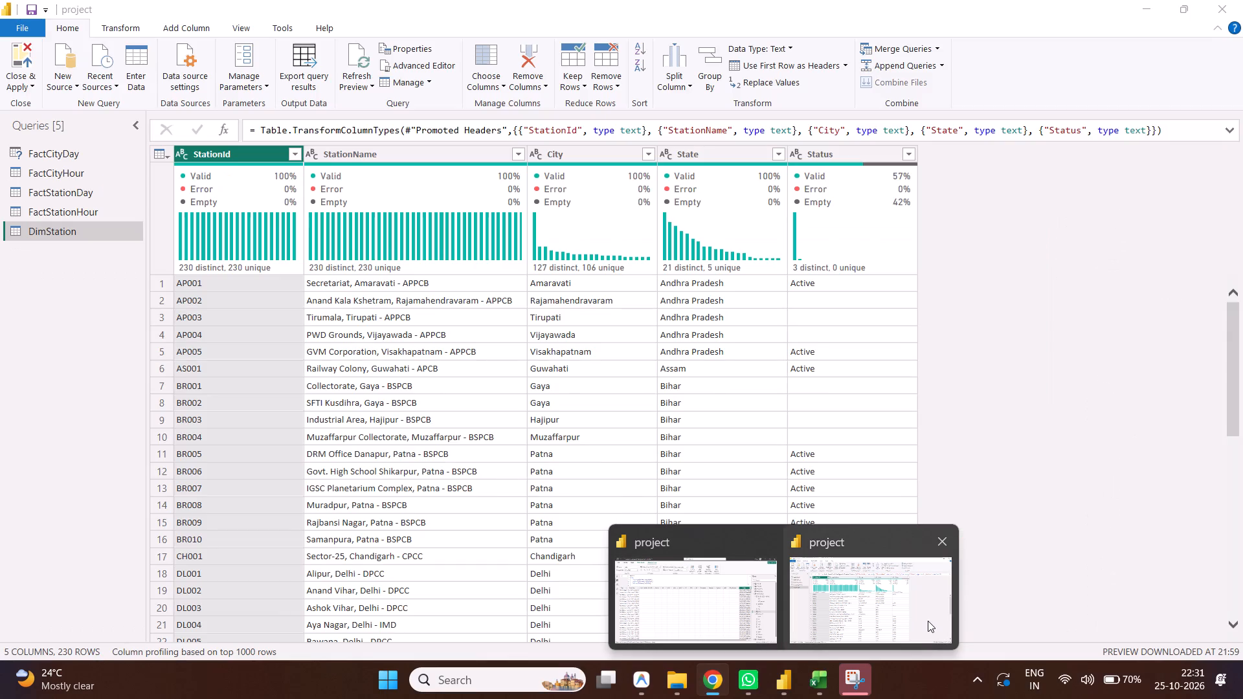
pyautogui.click(746, 614)
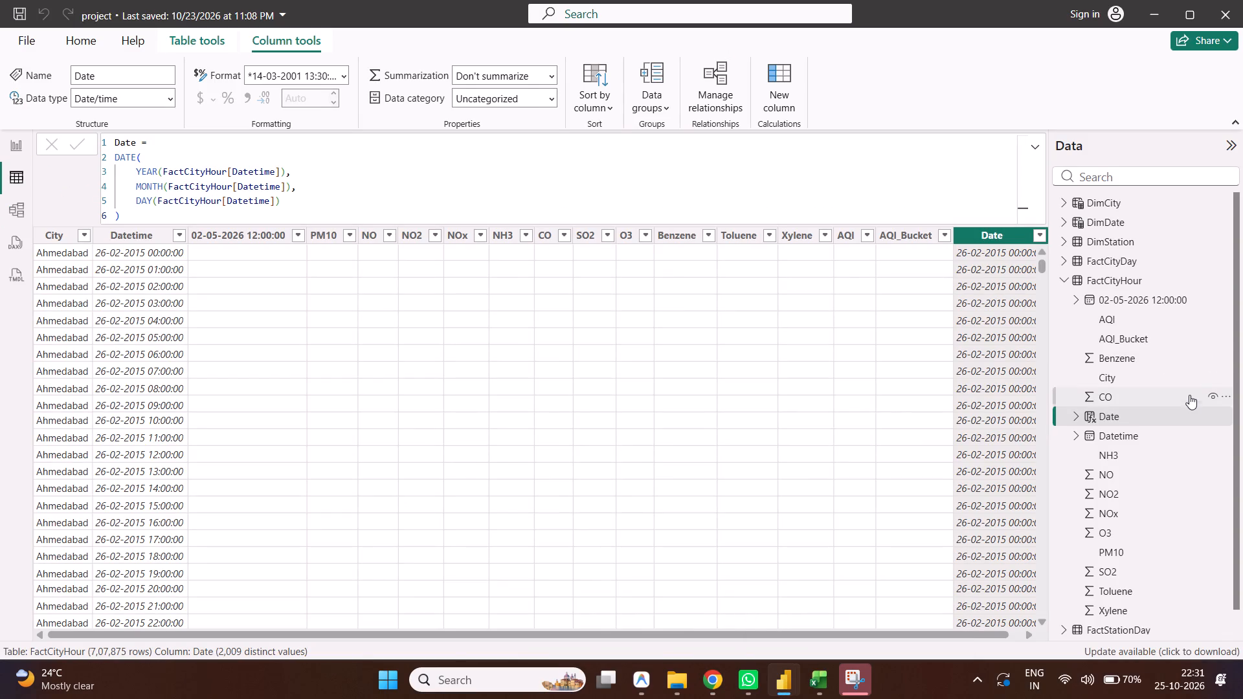
pyautogui.click(1124, 276)
pyautogui.scroll(-2, 1117, 313)
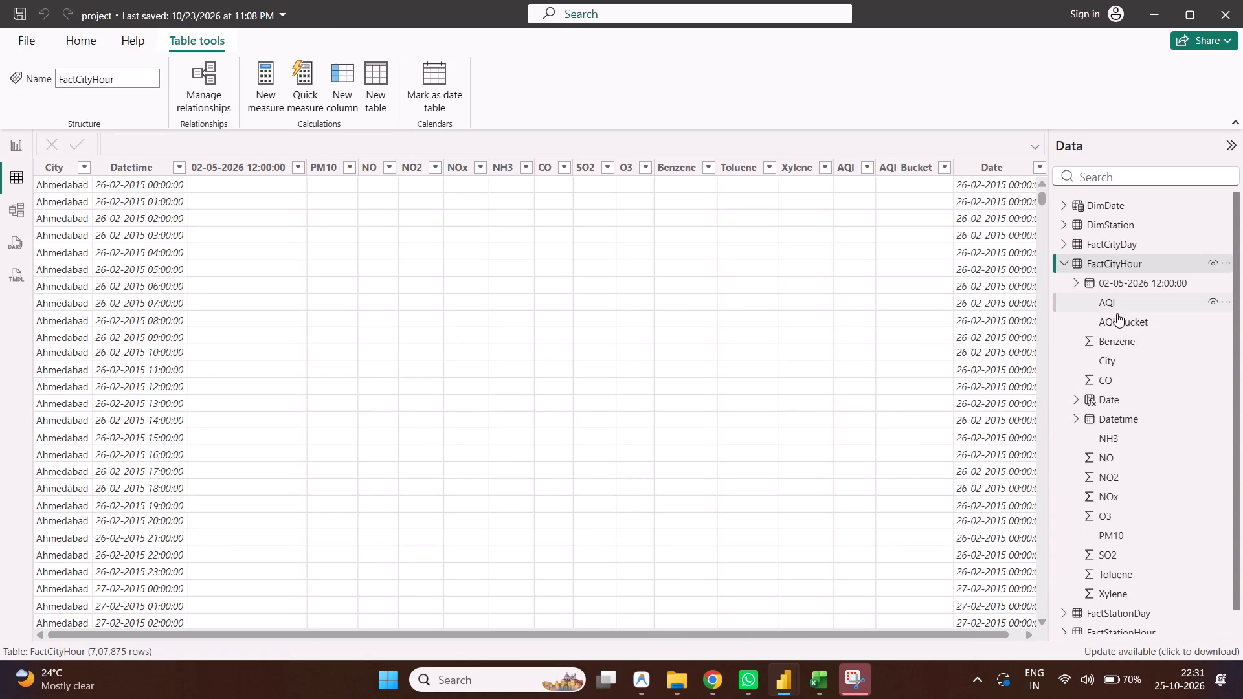
pyautogui.scroll(-2, 1117, 313)
pyautogui.doubleClick(1130, 620)
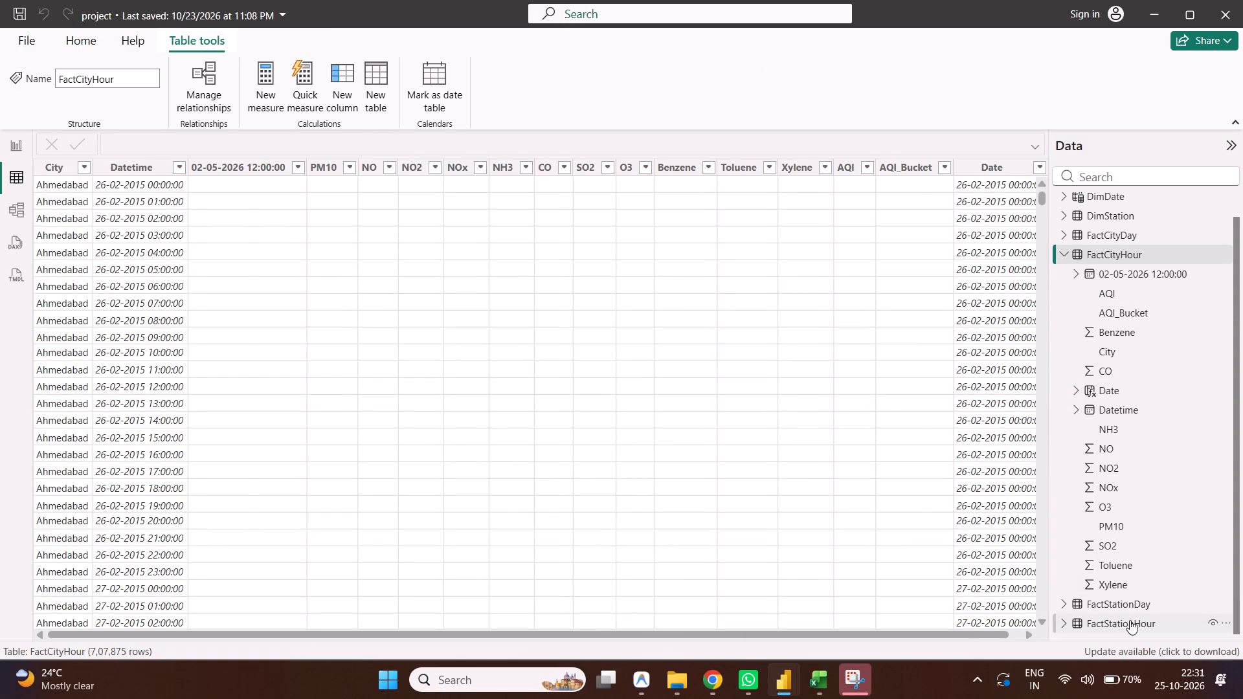
pyautogui.click(348, 92)
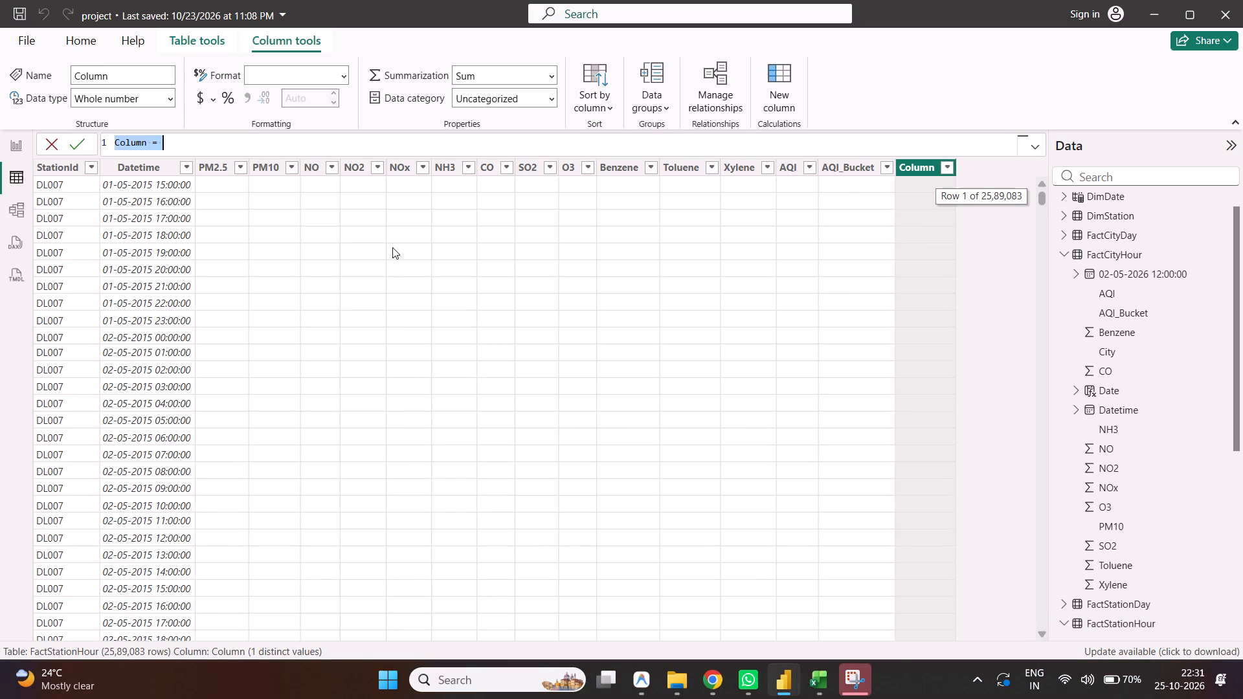
pyautogui.hotkey('ctrl', 'v')
pyautogui.press('Return')
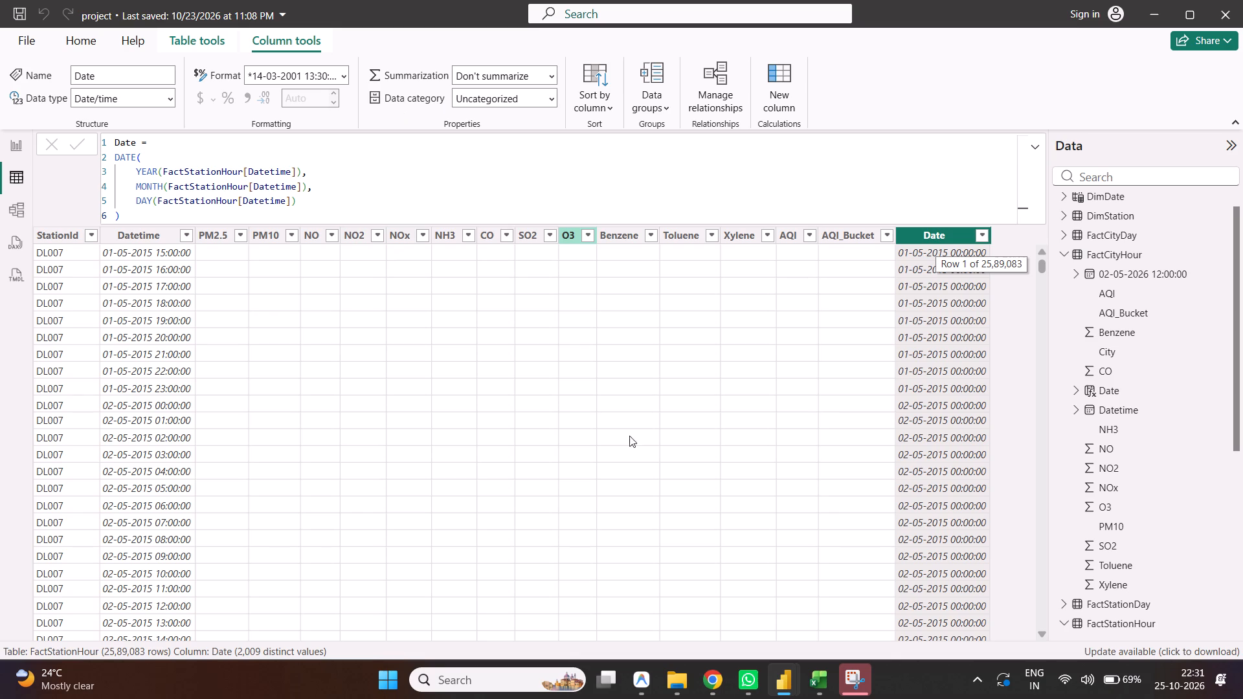
# Return to ChatGPT in Chrome and read the instructions on the new columns' data type and creating the missing relationships.
pyautogui.click(713, 696)
pyautogui.scroll(-5, 660, 358)
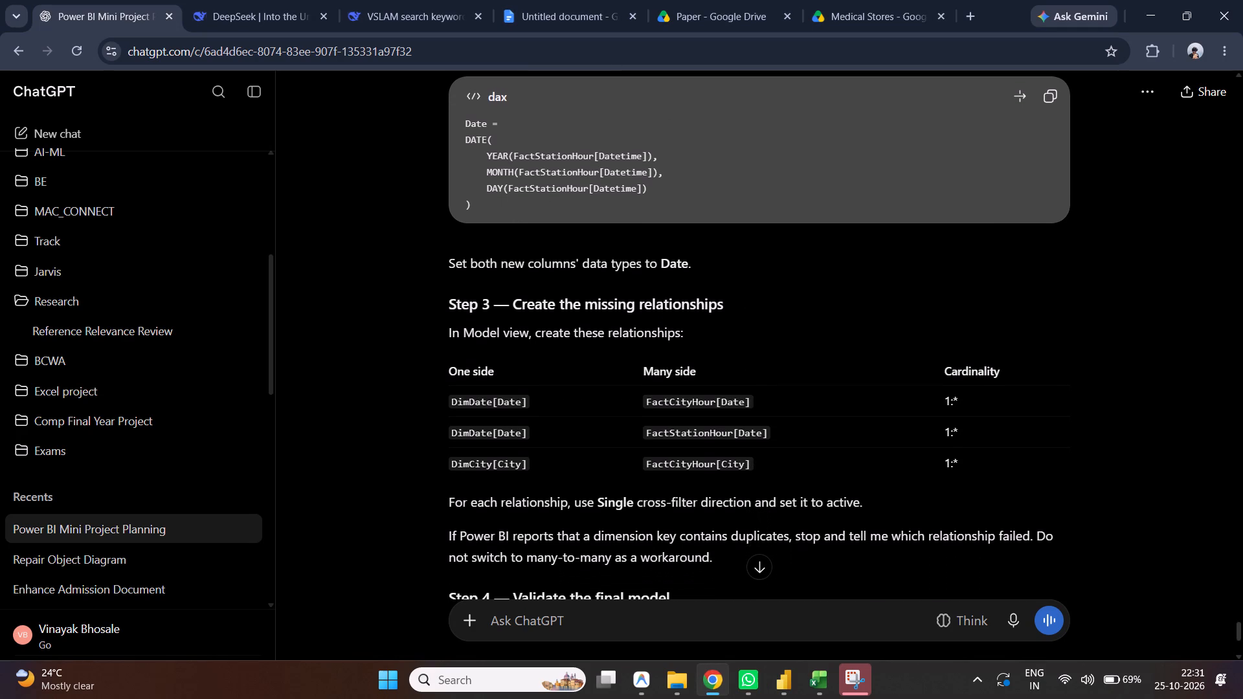
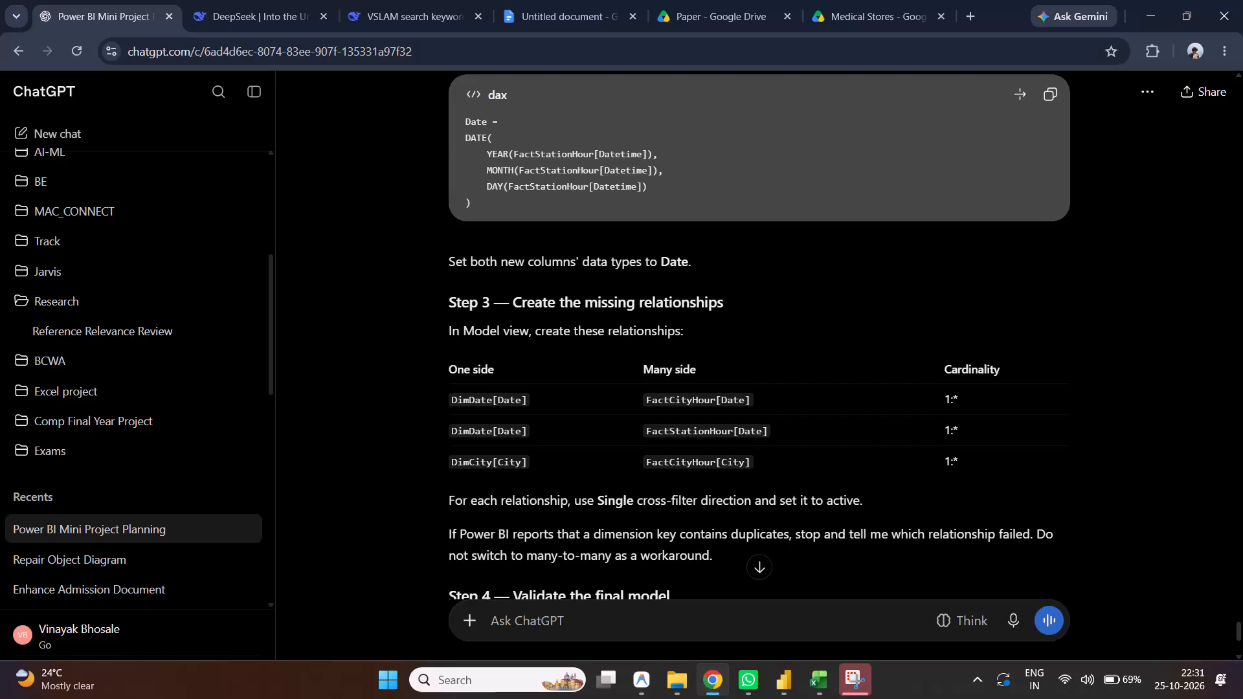
# Following ChatGPT's relationship list, switch to Power BI's model view and try to relate DimDate[Date] to the Date column of FactCityHour.
pyautogui.scroll(-1, 660, 357)
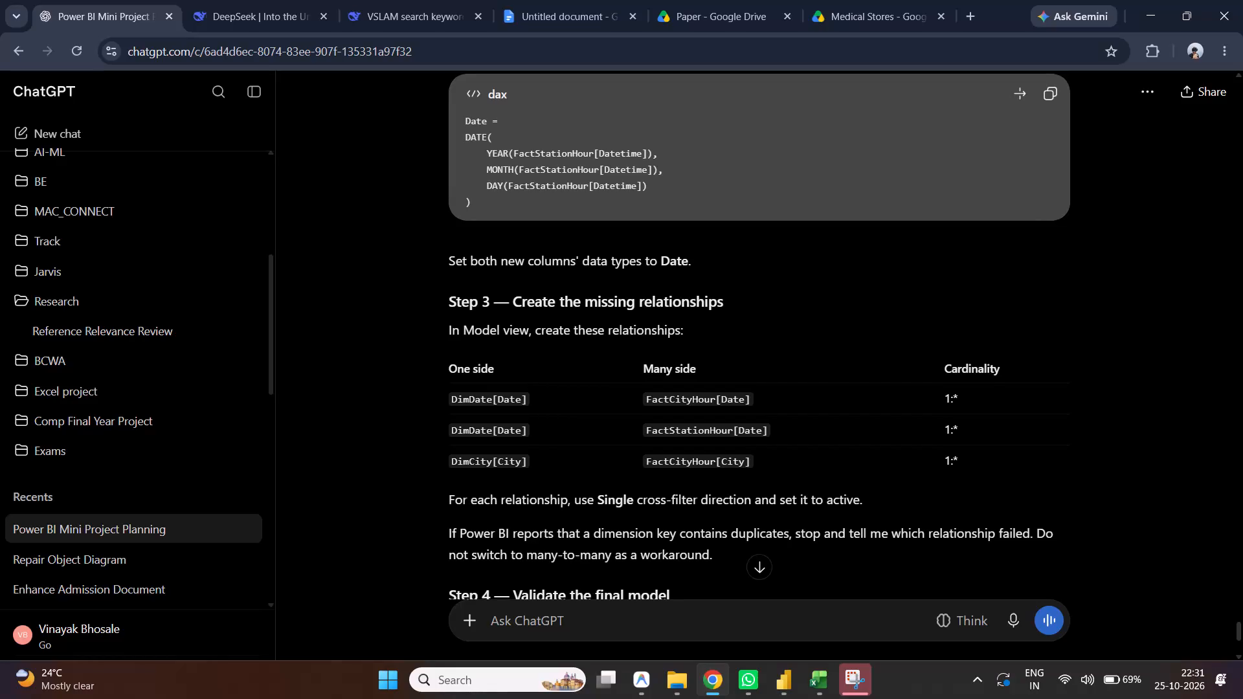
pyautogui.scroll(-1, 660, 357)
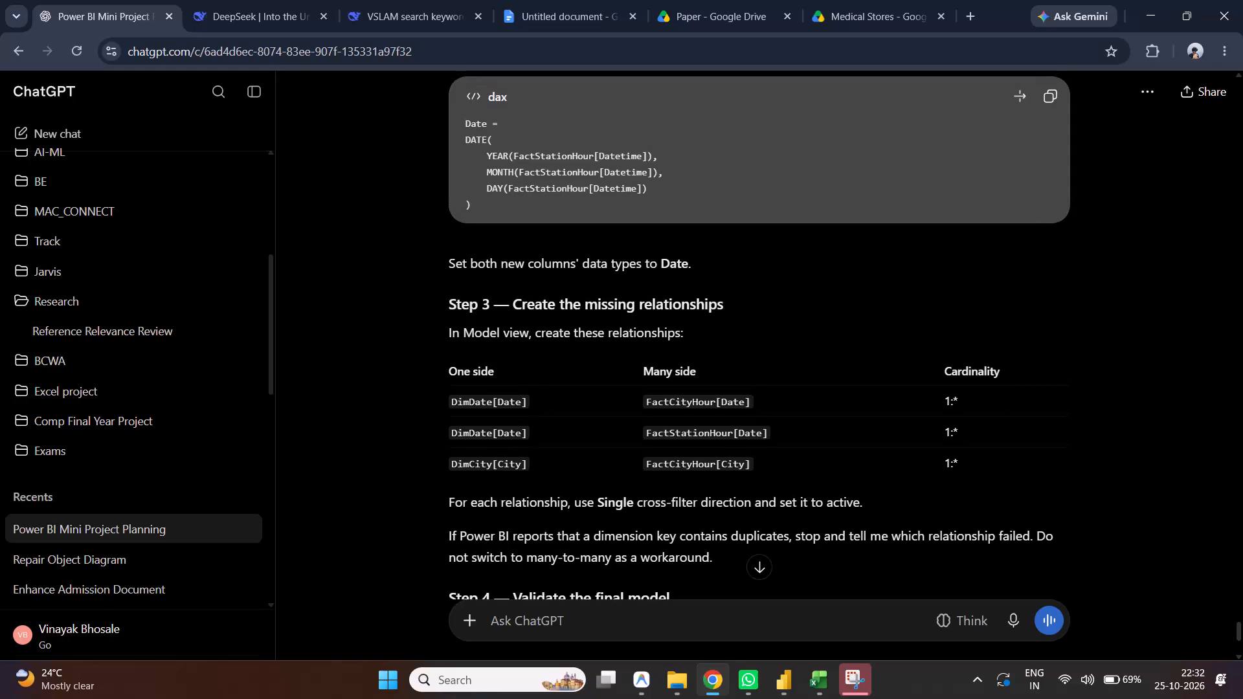
pyautogui.scroll(-1, 660, 357)
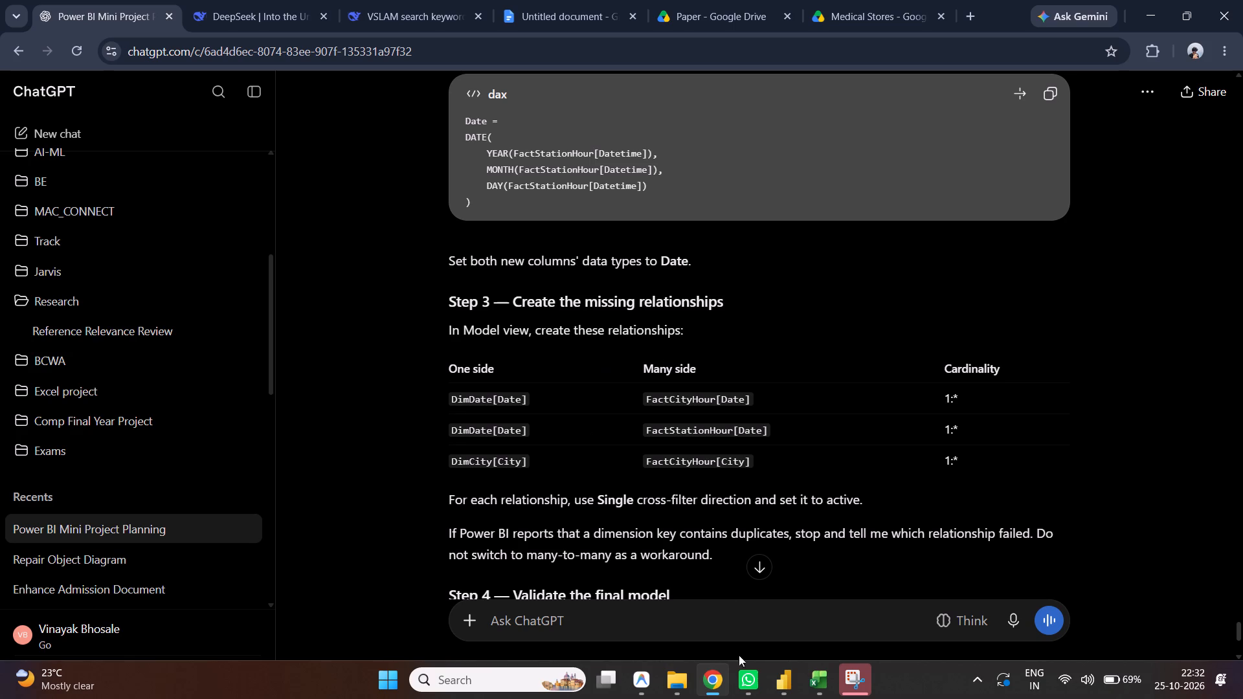
pyautogui.click(662, 630)
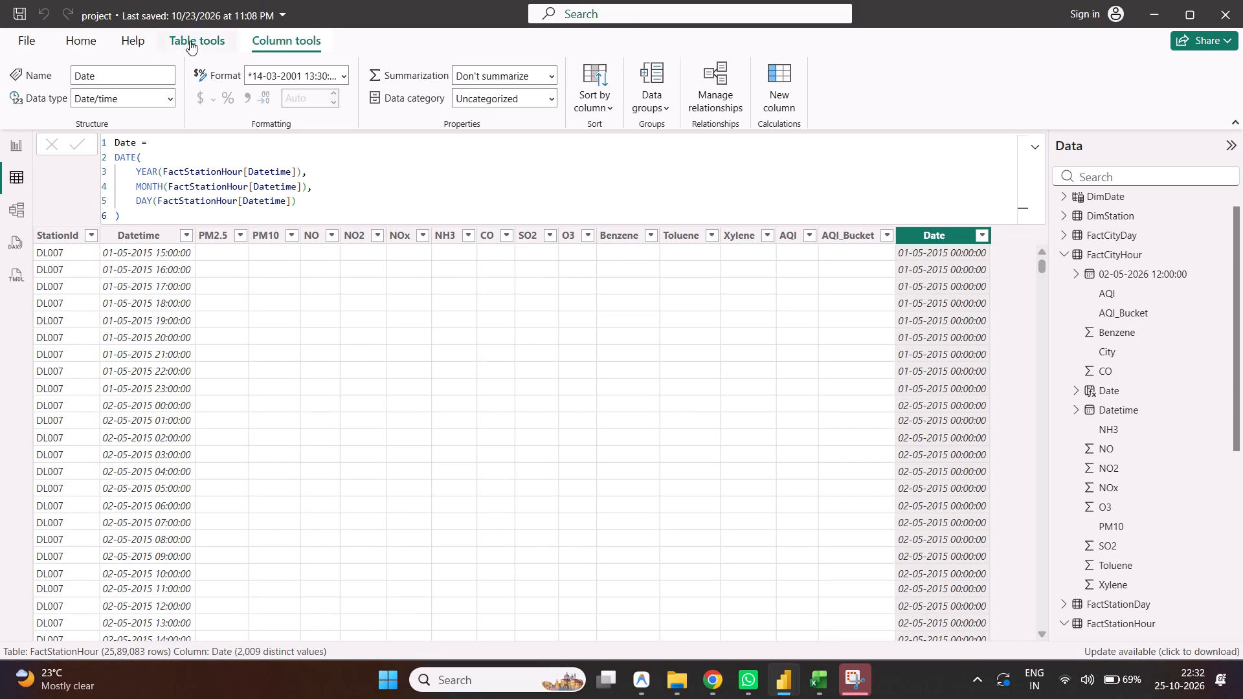
pyautogui.click(206, 45)
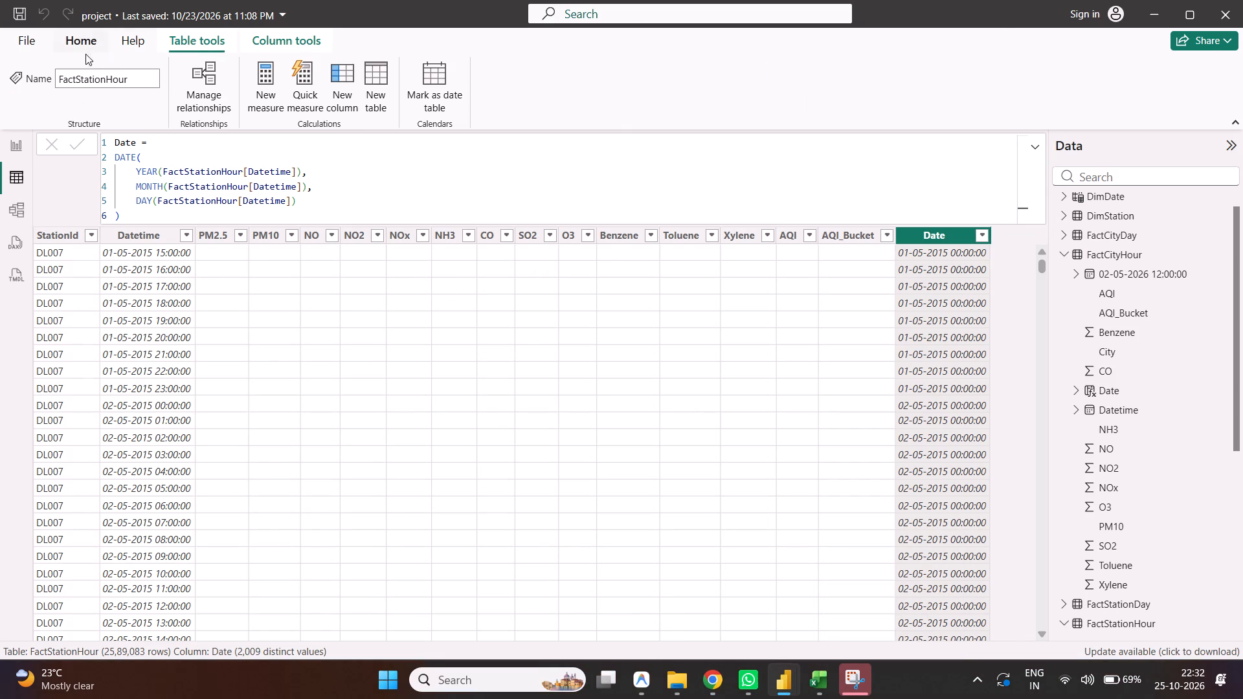
pyautogui.click(23, 222)
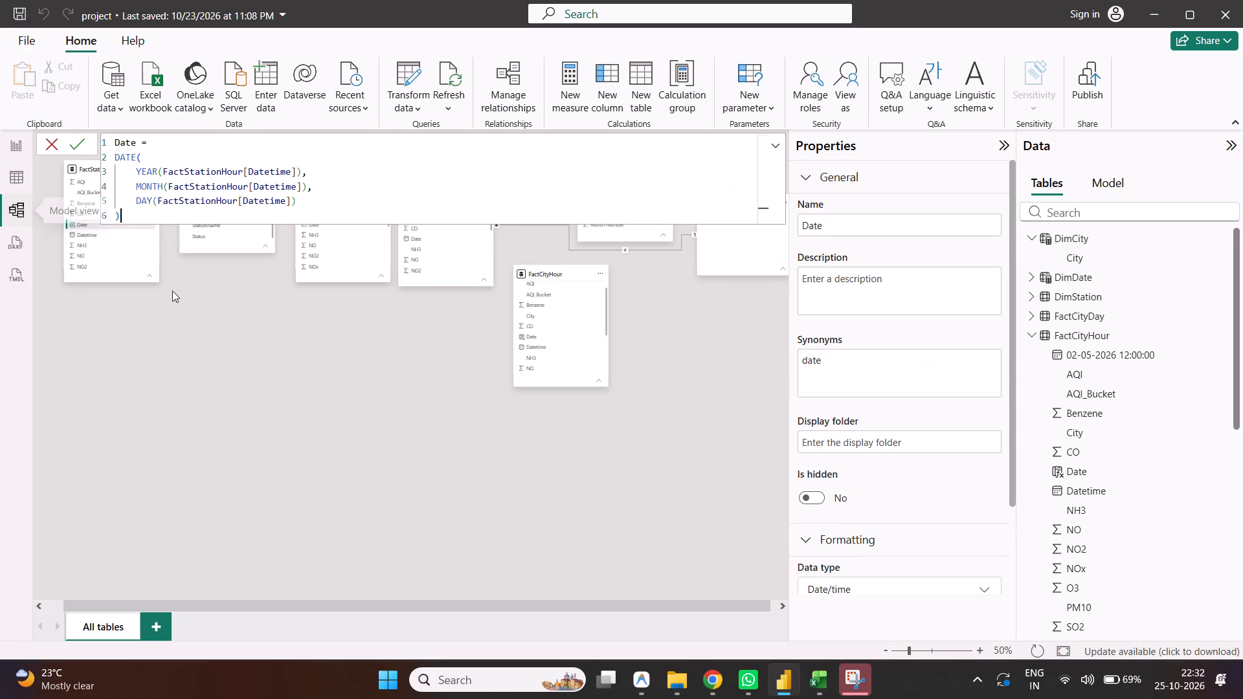
pyautogui.click(386, 449)
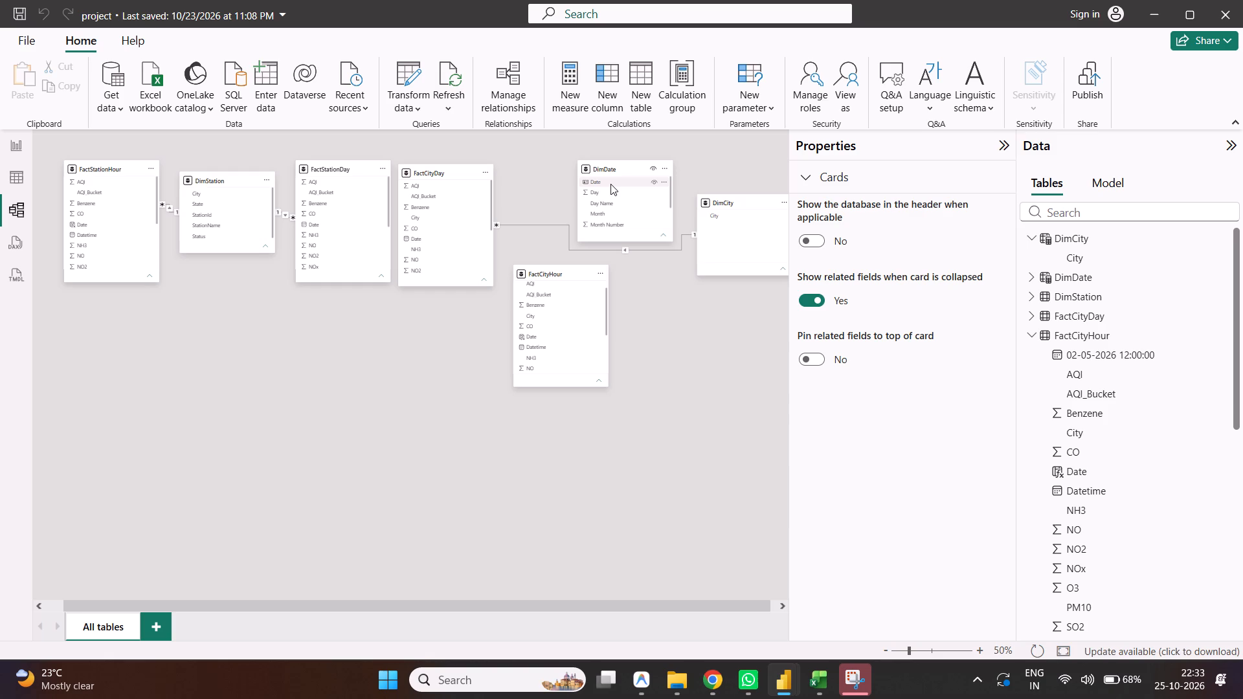
pyautogui.moveTo(610, 184); pyautogui.dragTo(594, 209)
pyautogui.moveTo(594, 209); pyautogui.dragTo(624, 184)
pyautogui.moveTo(624, 184); pyautogui.dragTo(598, 323)
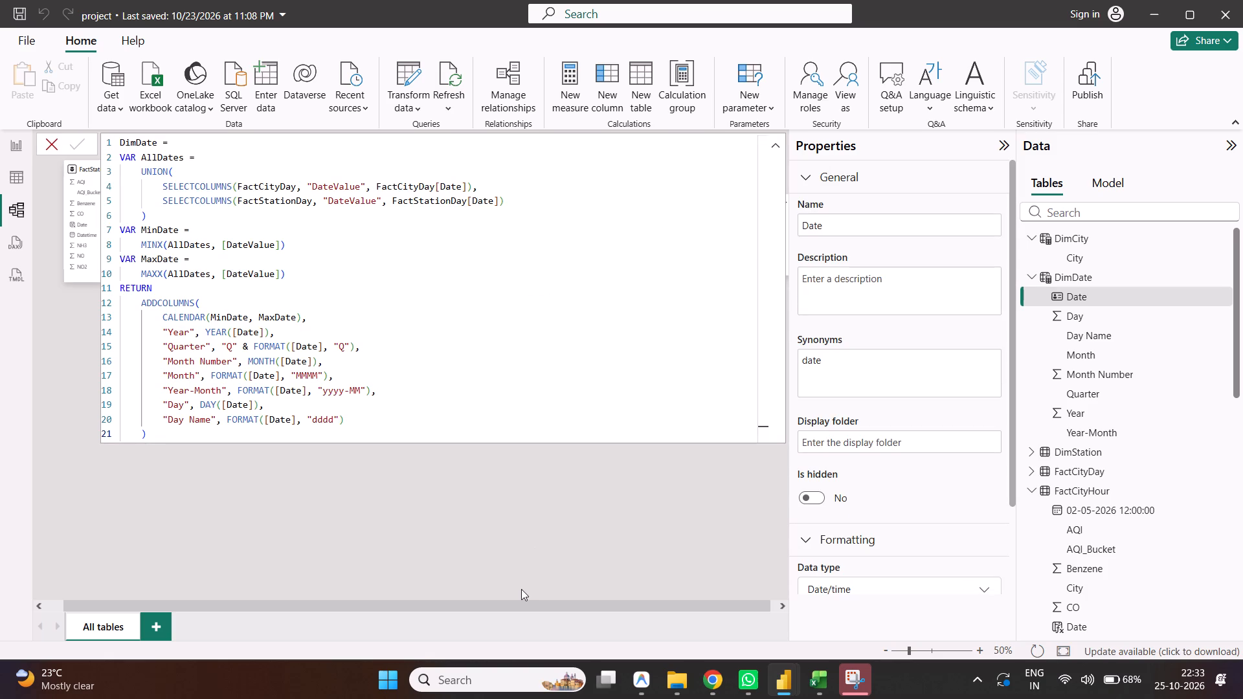
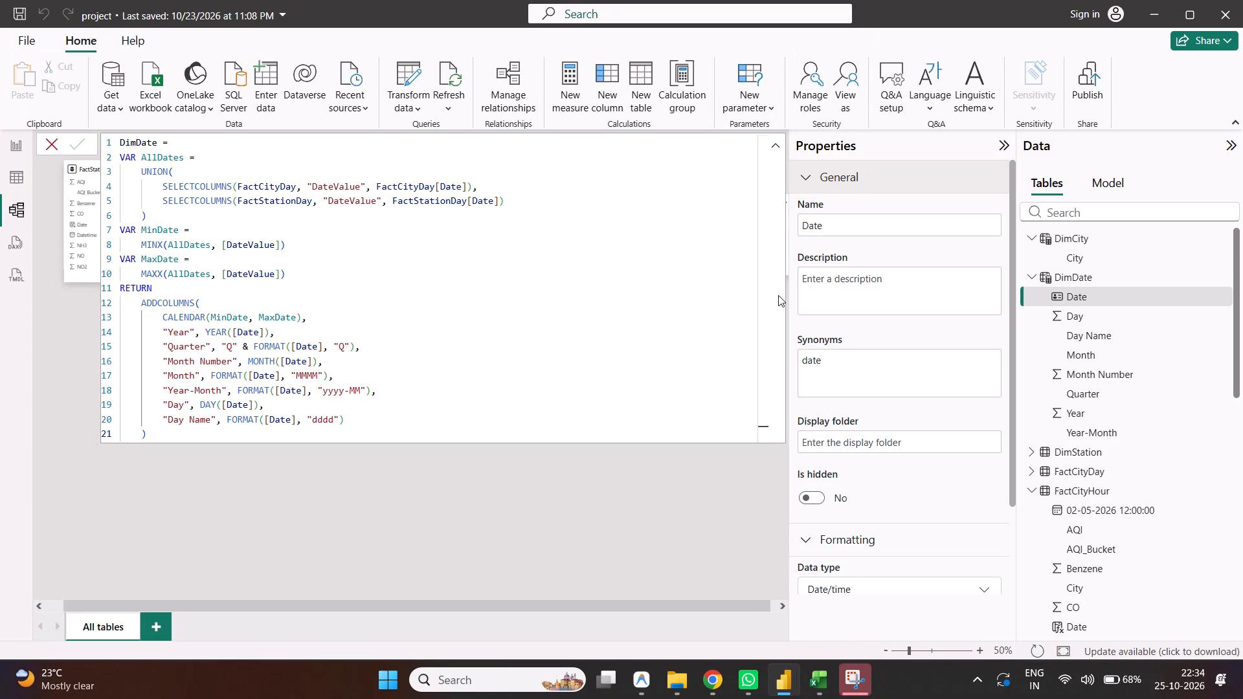
# Create a one-to-many (1:*) relationship from DimDate's Date column to FactCityHour's Date column using the relationship manager.
pyautogui.click(590, 446)
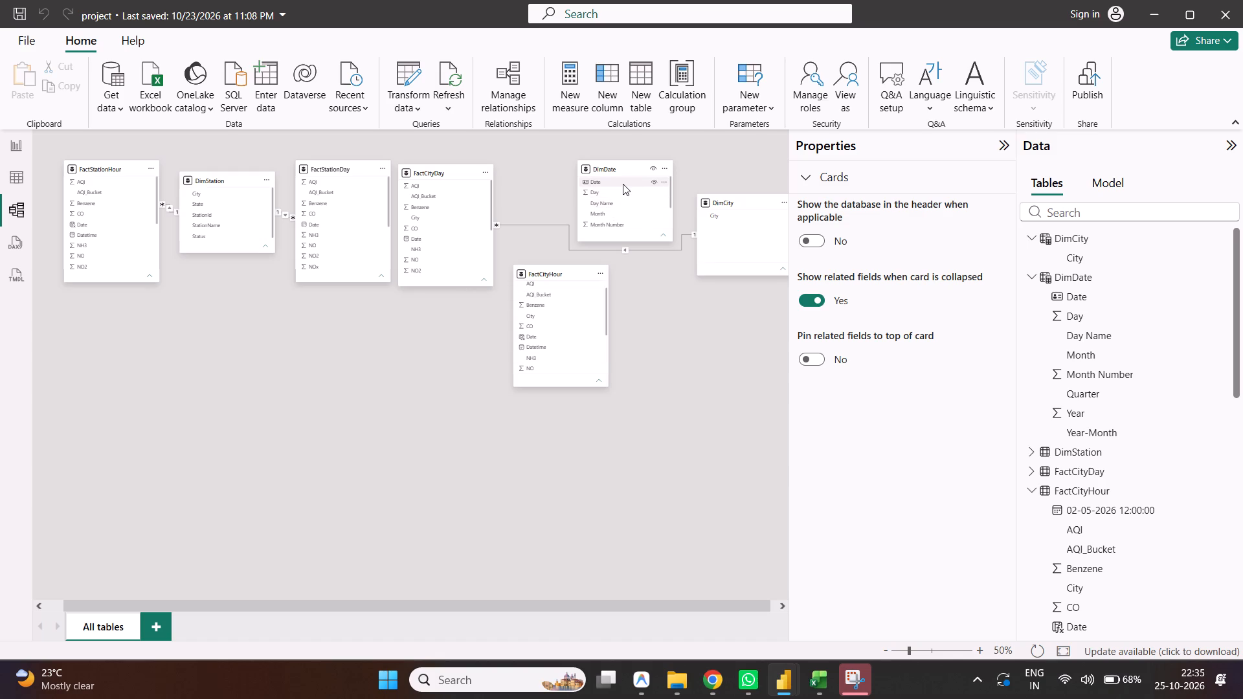
pyautogui.click(506, 95)
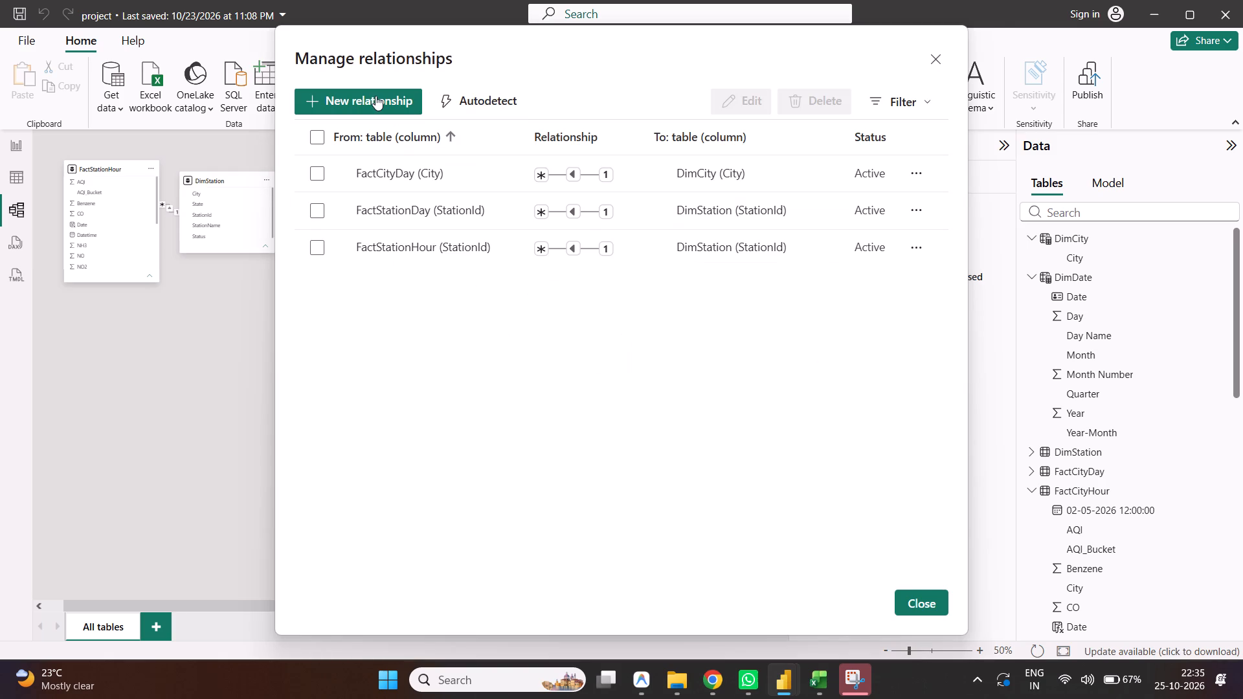
pyautogui.click(375, 96)
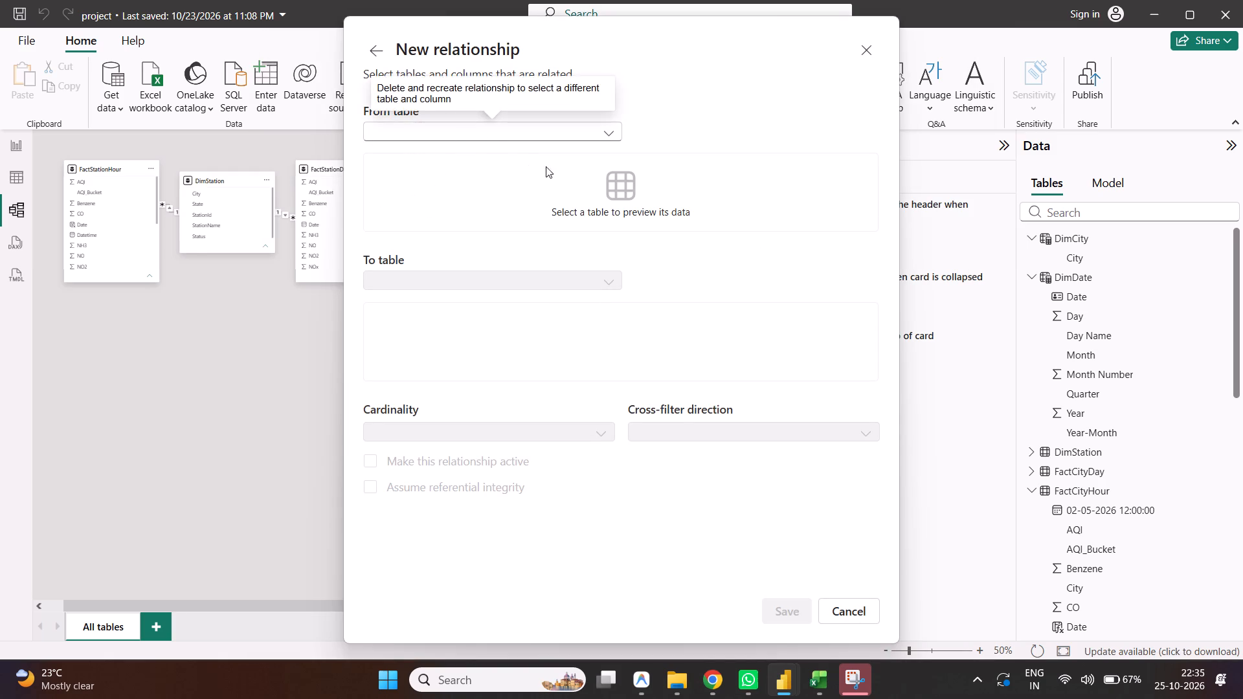
pyautogui.click(510, 125)
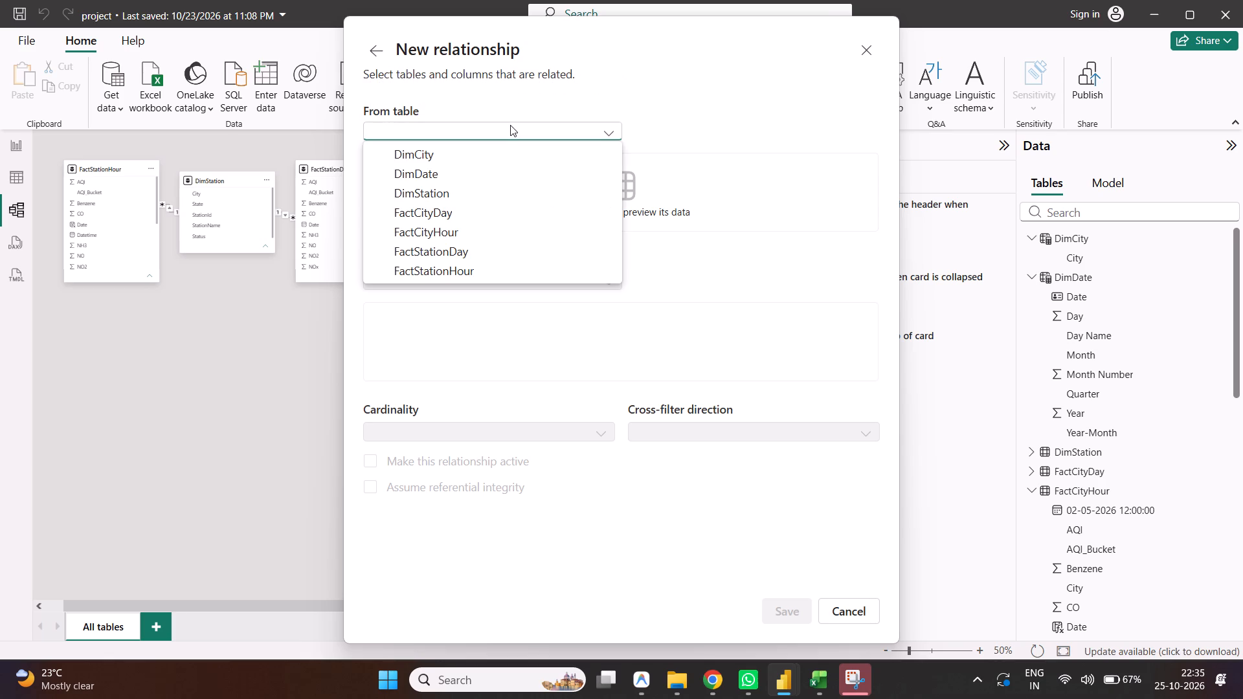
pyautogui.click(504, 166)
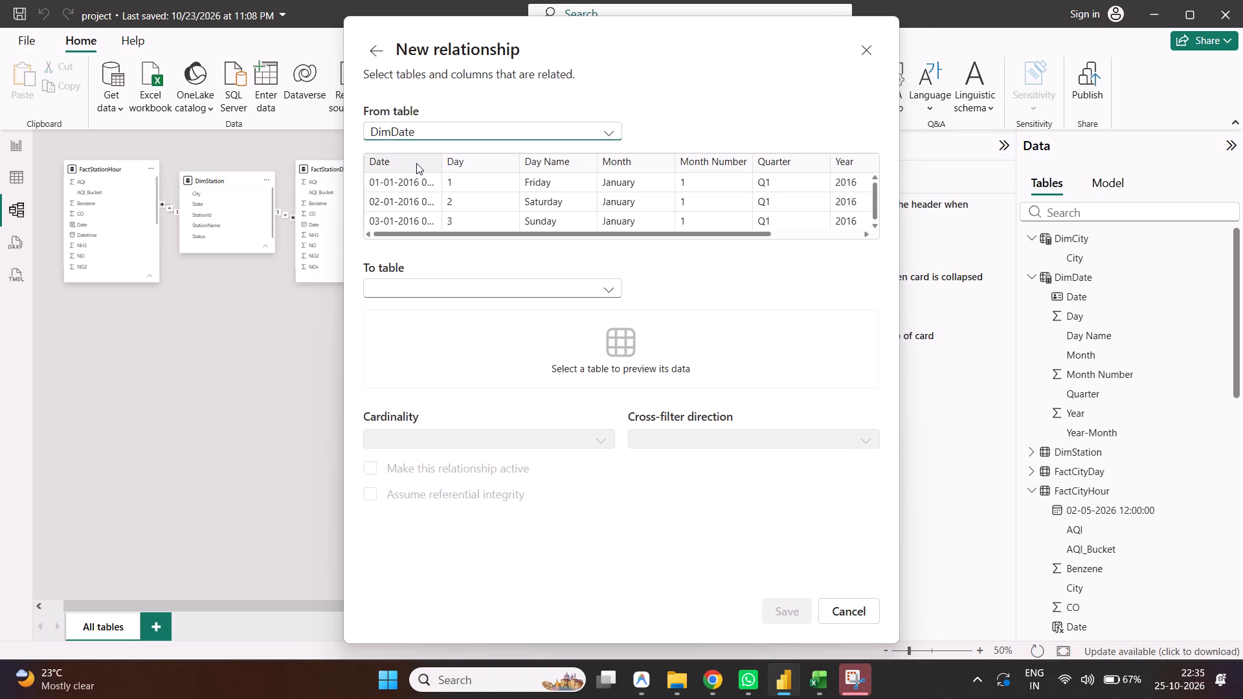
pyautogui.hscroll(-6, 616, 210)
pyautogui.hscroll(6, 616, 210)
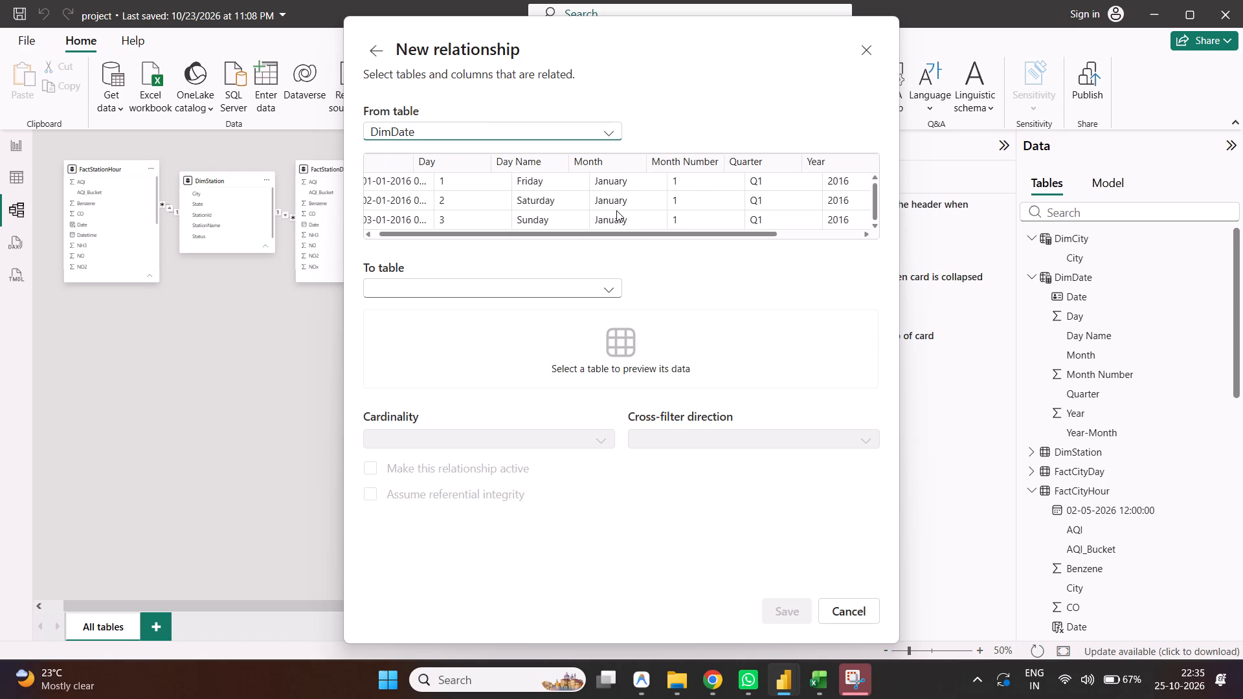
pyautogui.click(388, 164)
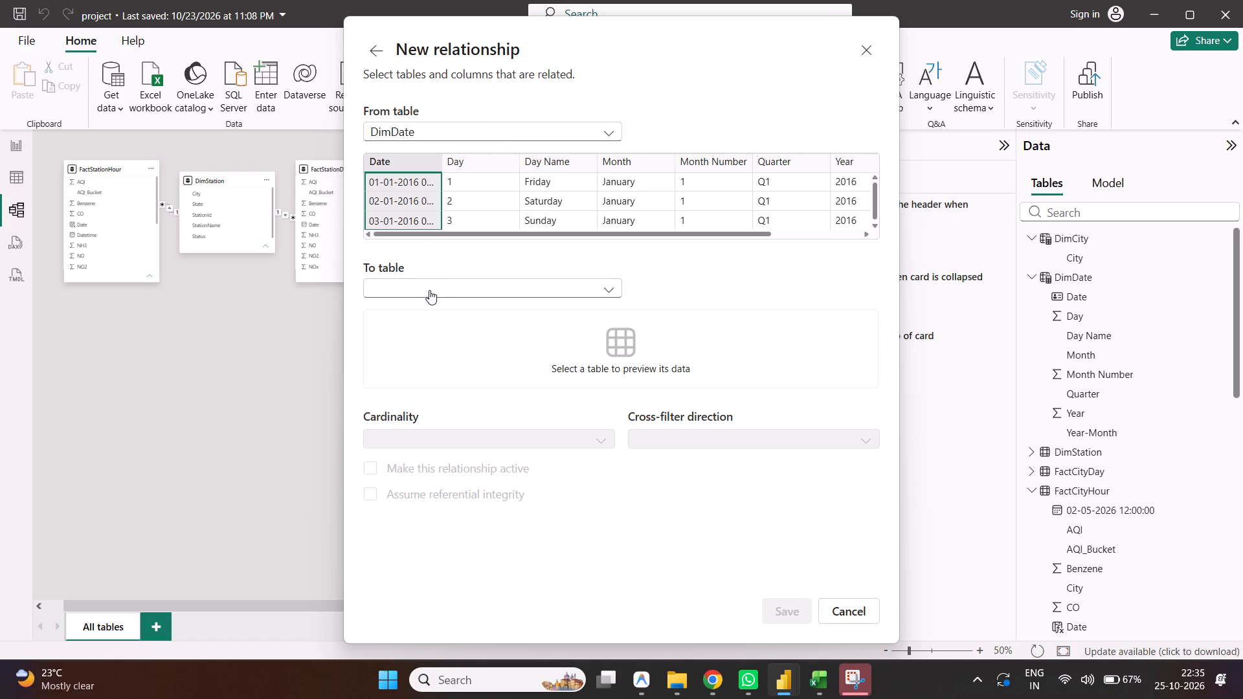
pyautogui.click(429, 289)
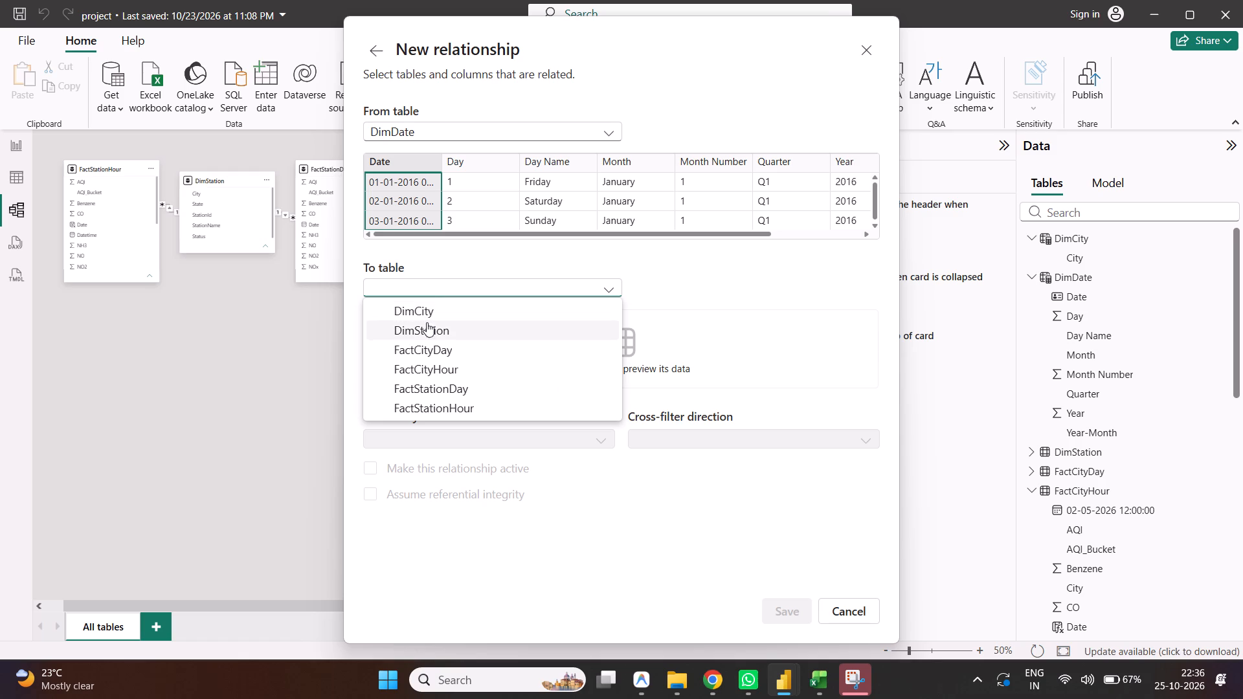
pyautogui.click(437, 374)
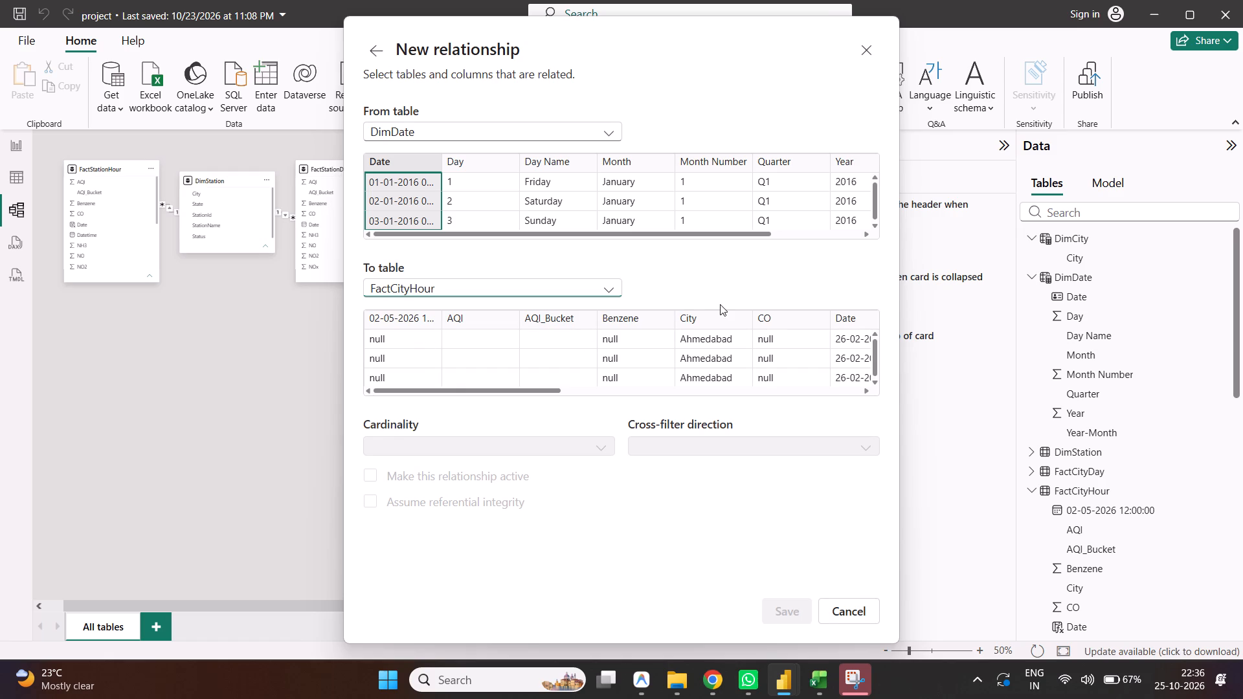
pyautogui.click(849, 320)
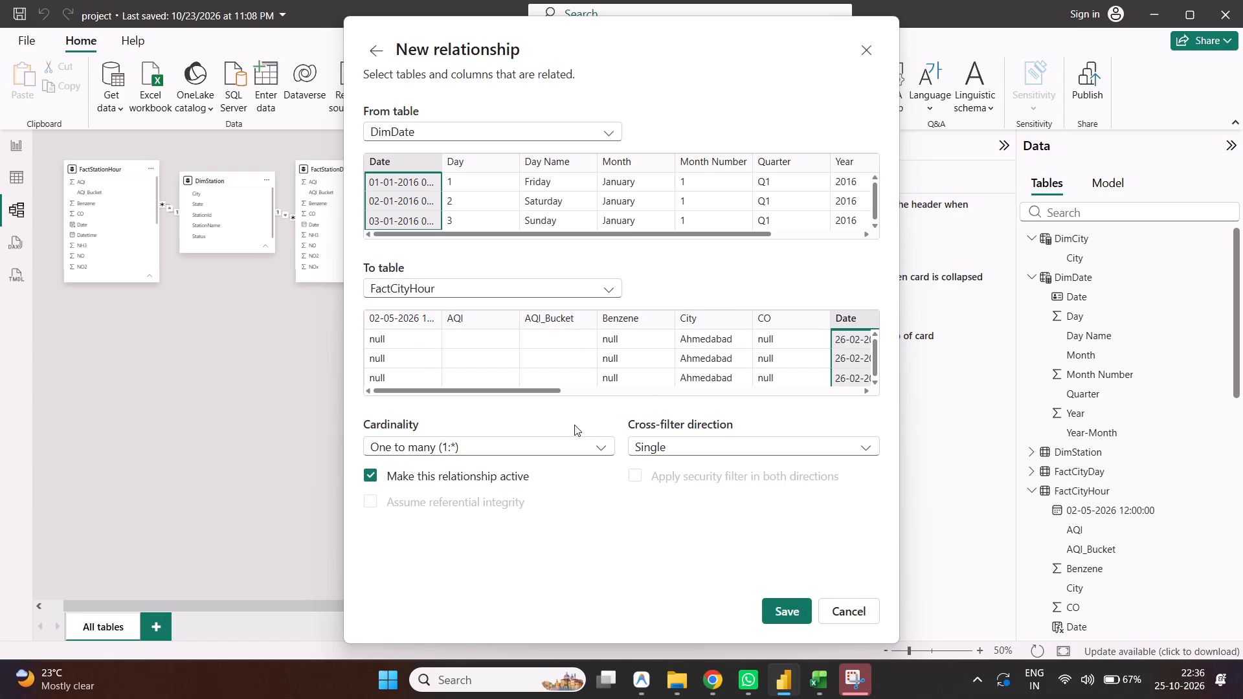
pyautogui.click(547, 441)
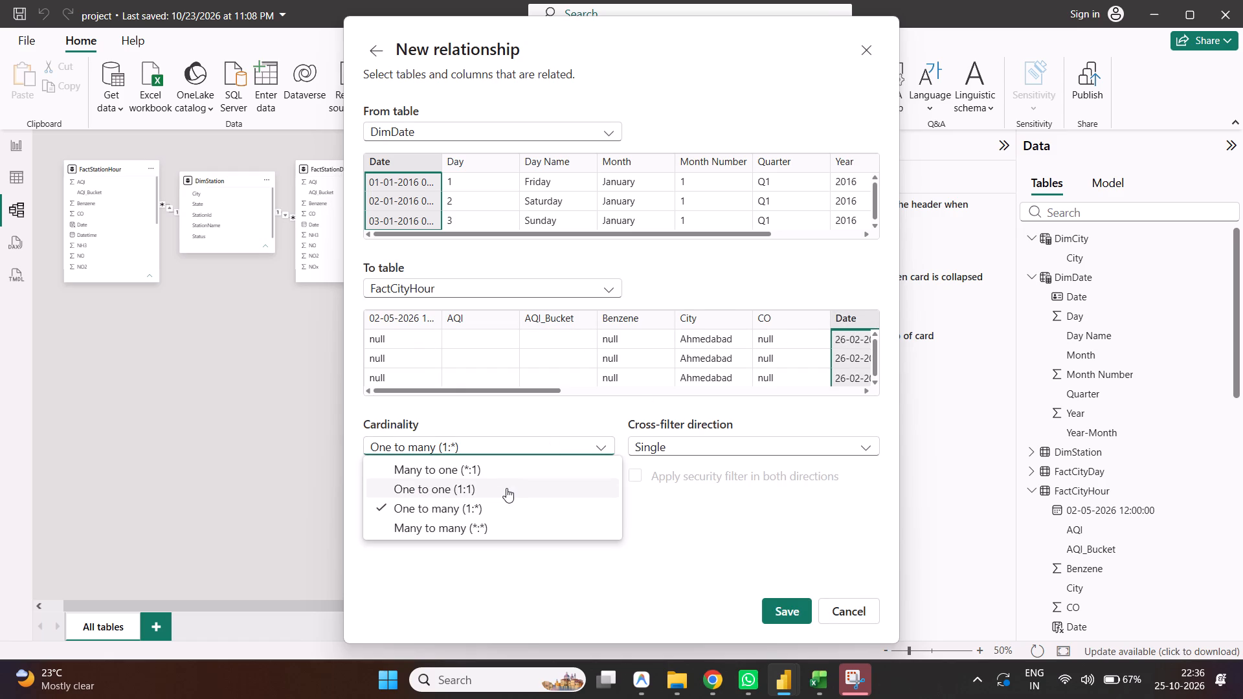
pyautogui.click(510, 506)
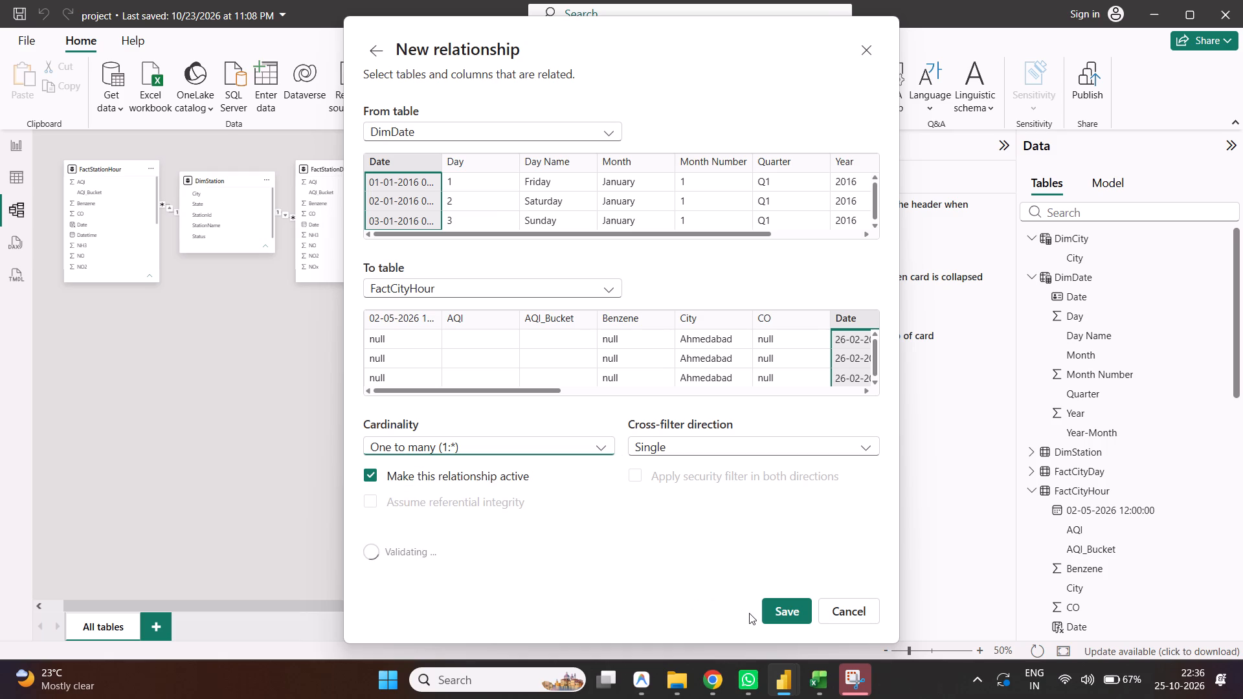
pyautogui.click(782, 618)
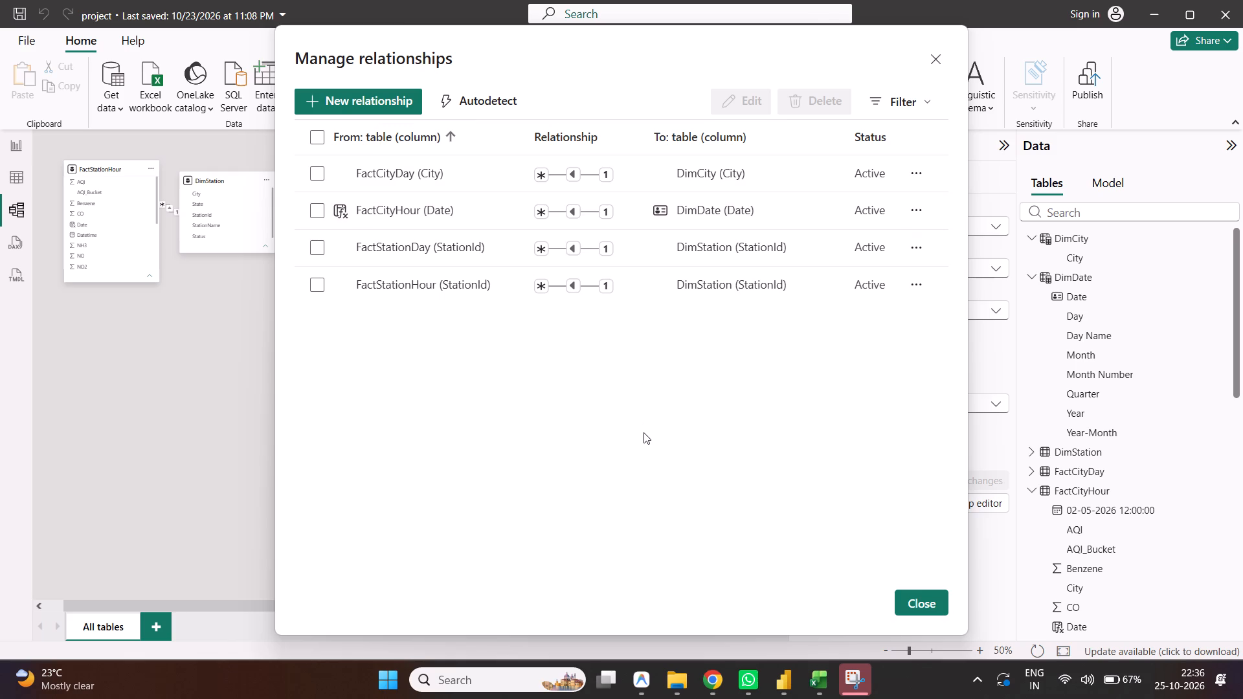
pyautogui.click(573, 216)
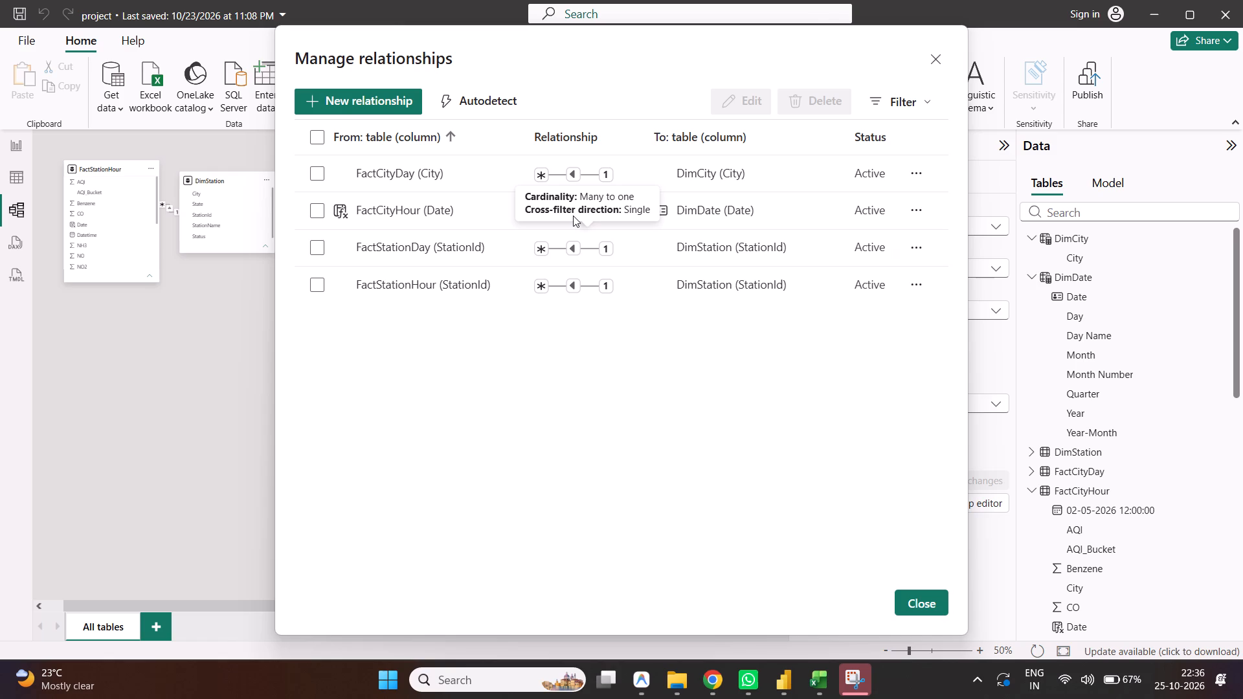
pyautogui.click(858, 215)
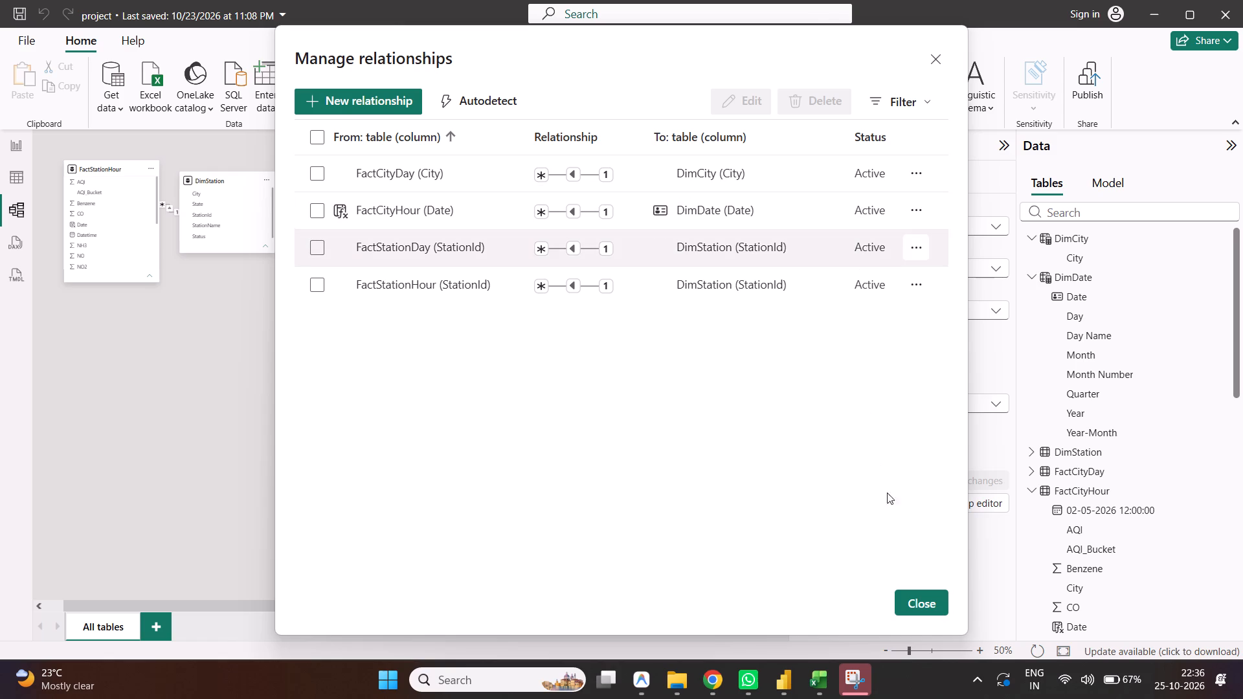
pyautogui.click(908, 600)
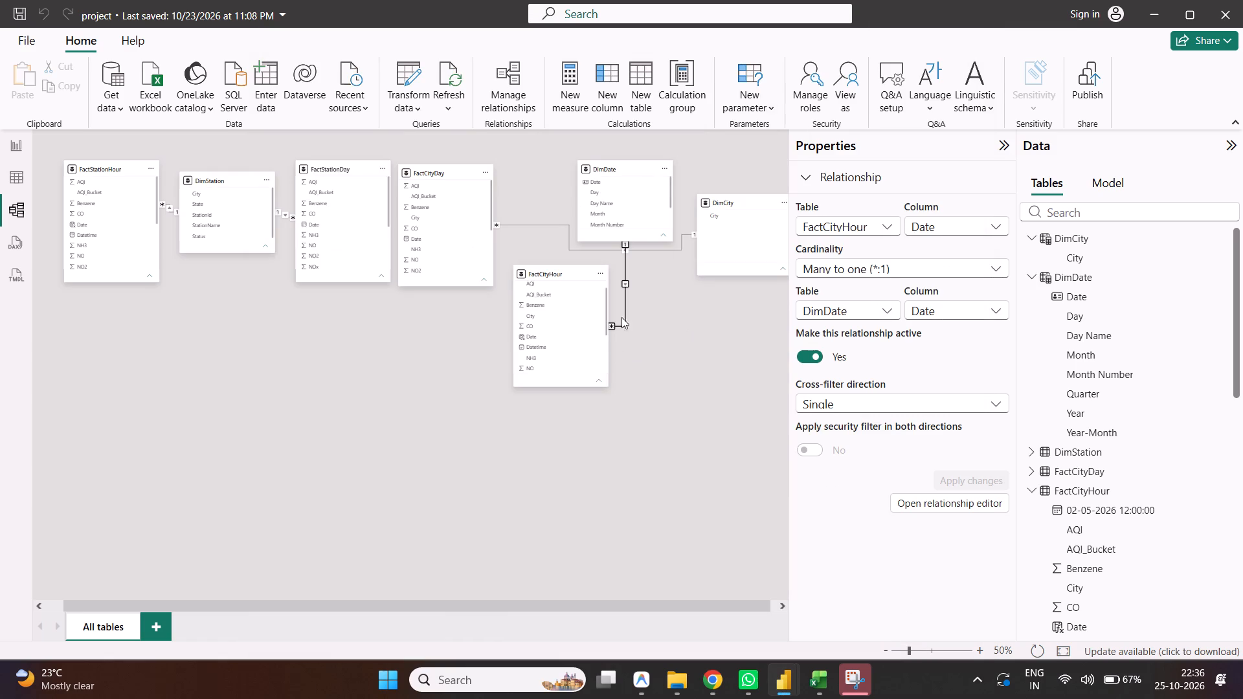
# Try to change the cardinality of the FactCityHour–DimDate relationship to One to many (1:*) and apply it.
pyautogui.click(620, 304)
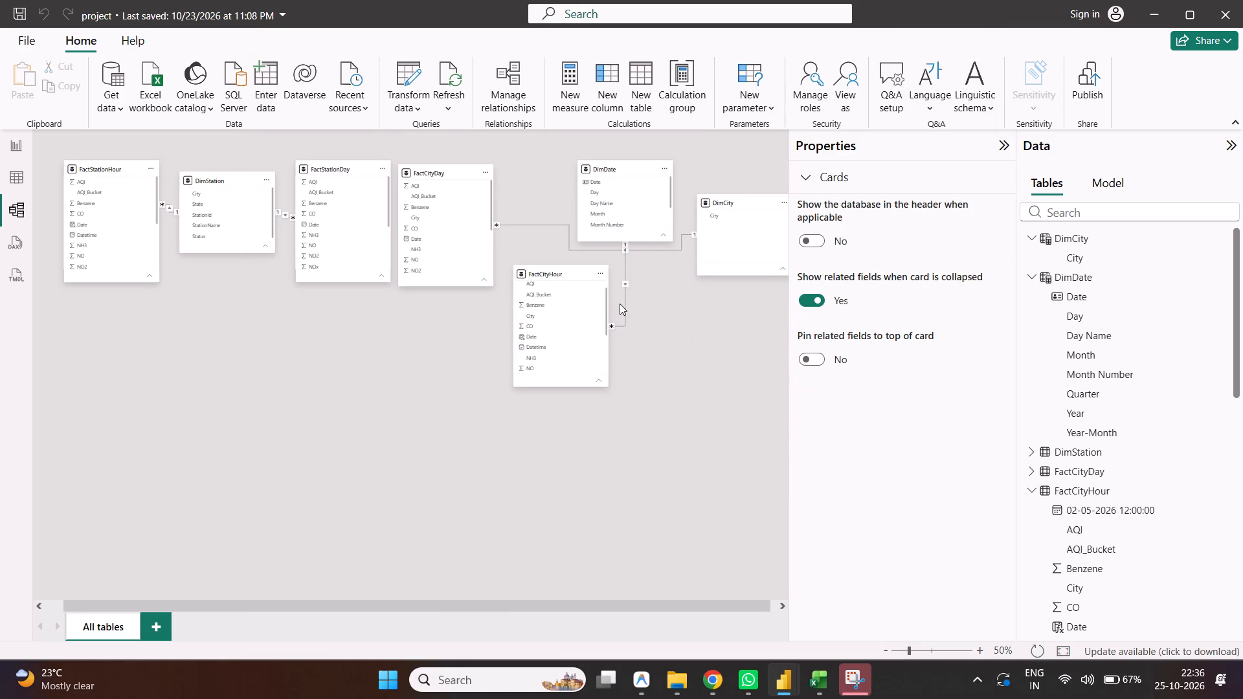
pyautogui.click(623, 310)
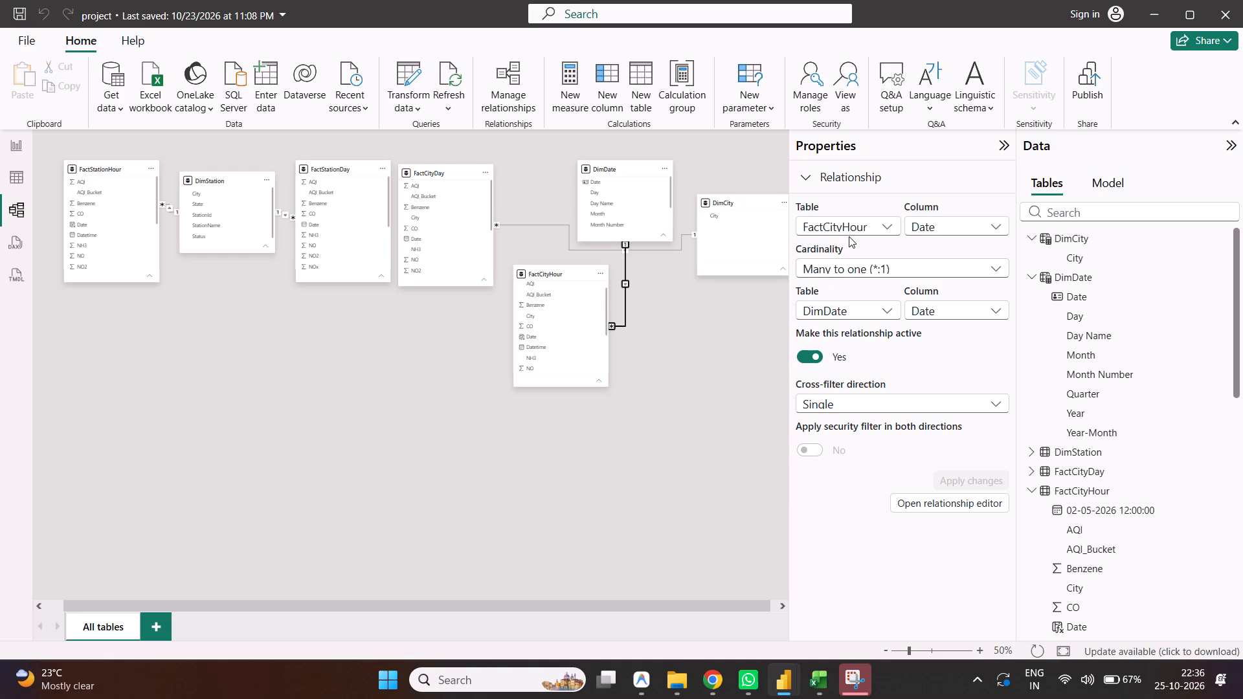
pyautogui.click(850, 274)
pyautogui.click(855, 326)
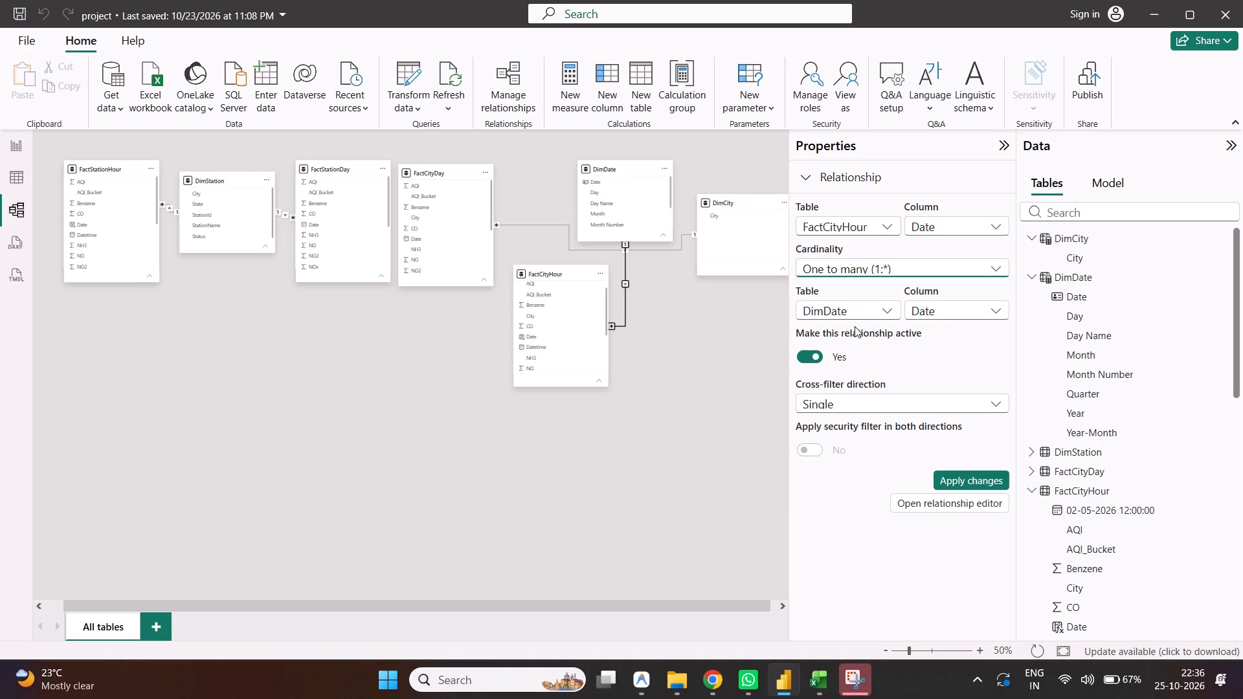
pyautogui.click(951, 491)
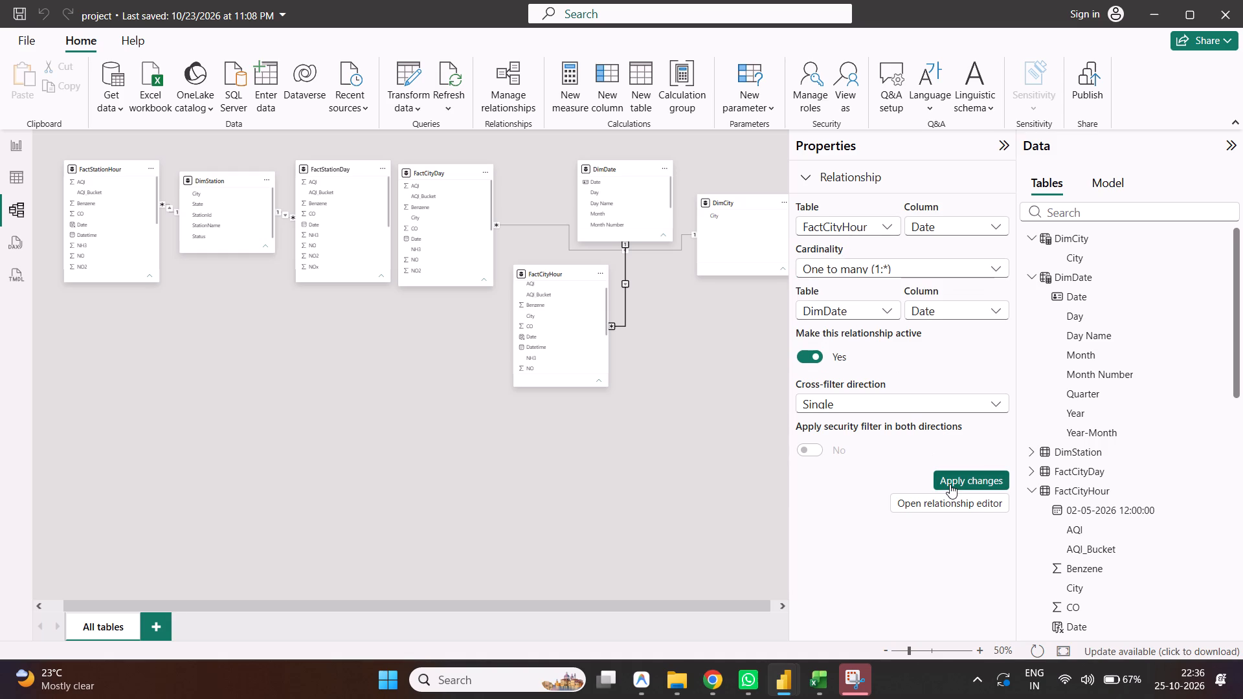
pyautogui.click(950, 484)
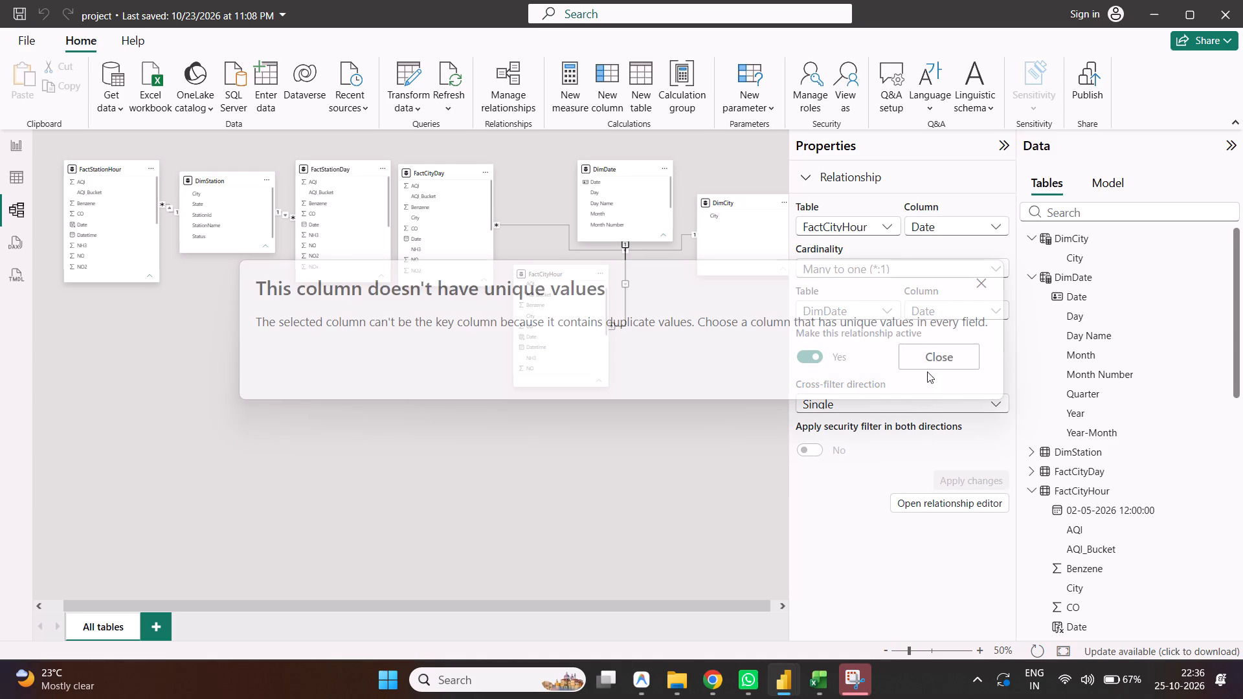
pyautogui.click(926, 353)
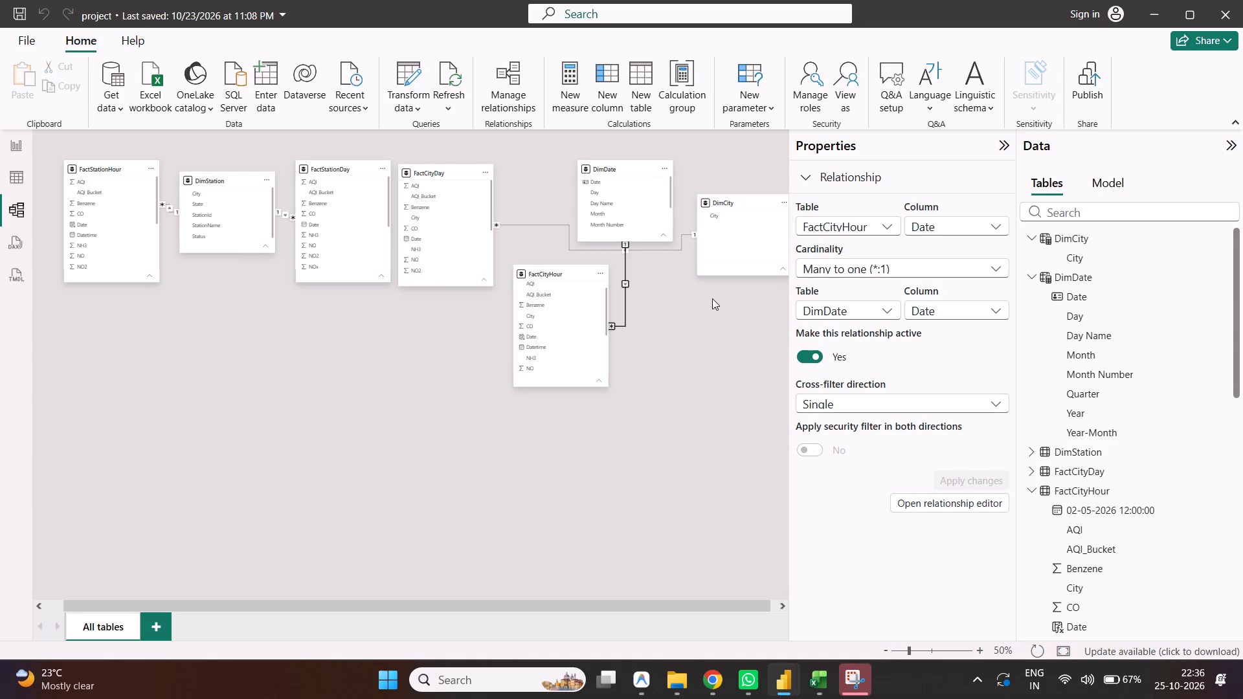
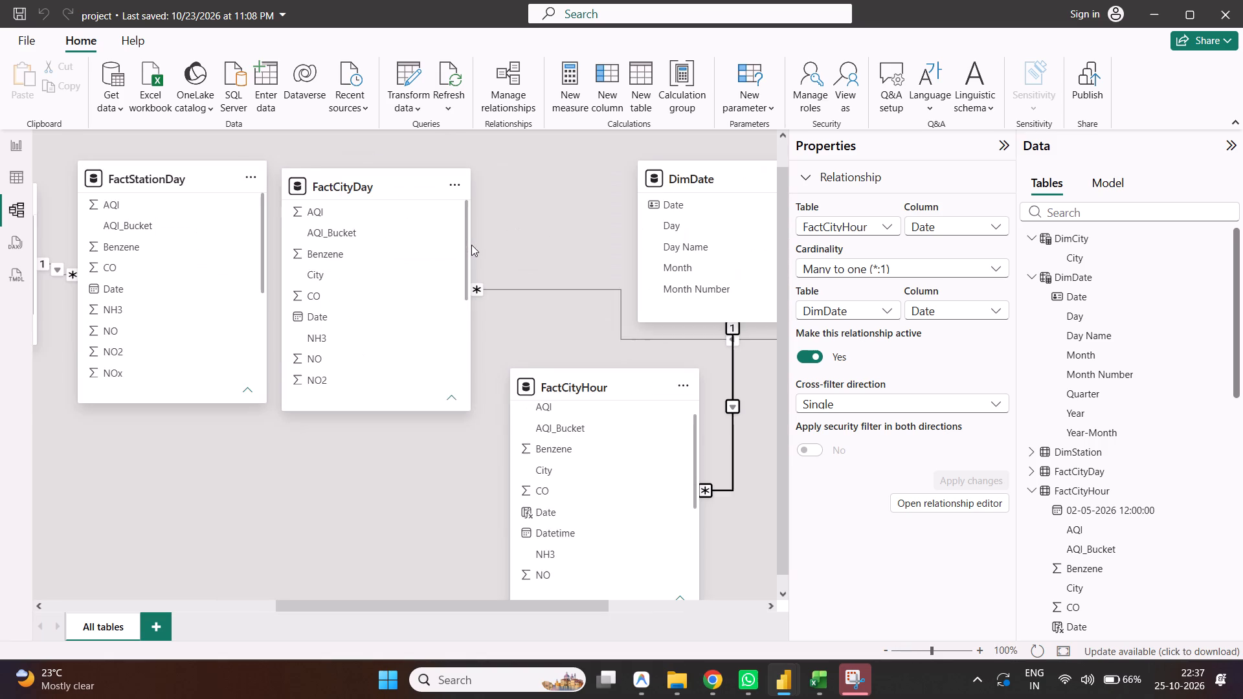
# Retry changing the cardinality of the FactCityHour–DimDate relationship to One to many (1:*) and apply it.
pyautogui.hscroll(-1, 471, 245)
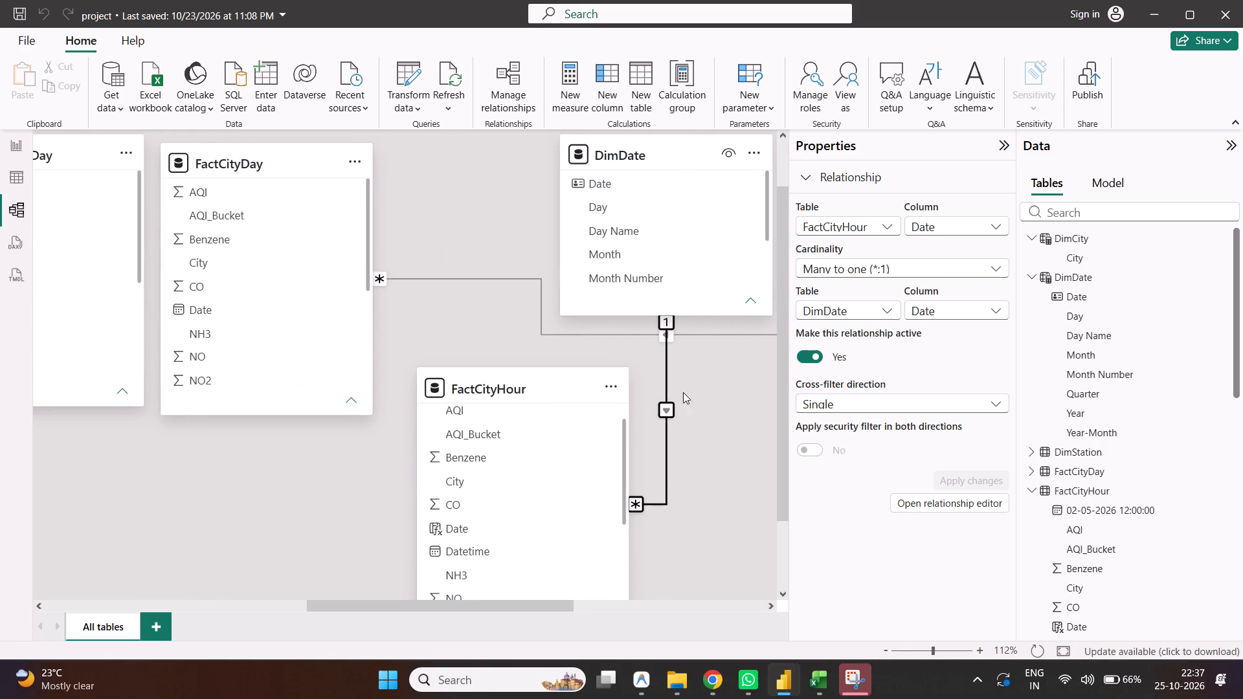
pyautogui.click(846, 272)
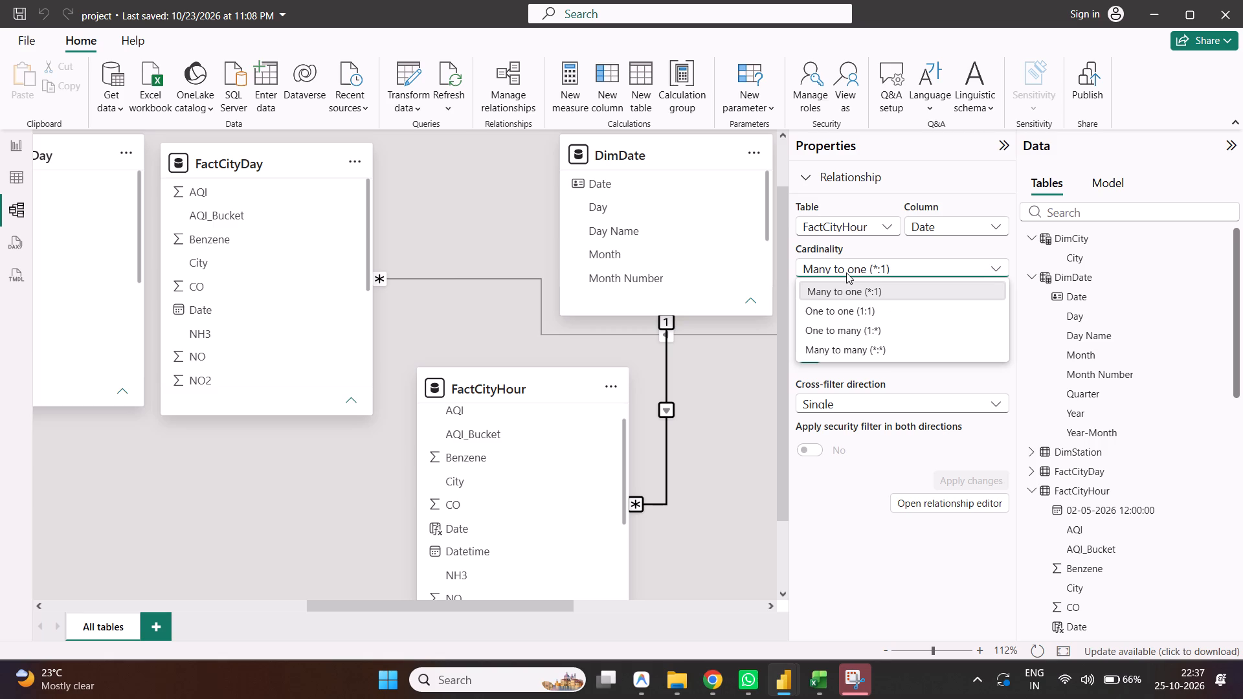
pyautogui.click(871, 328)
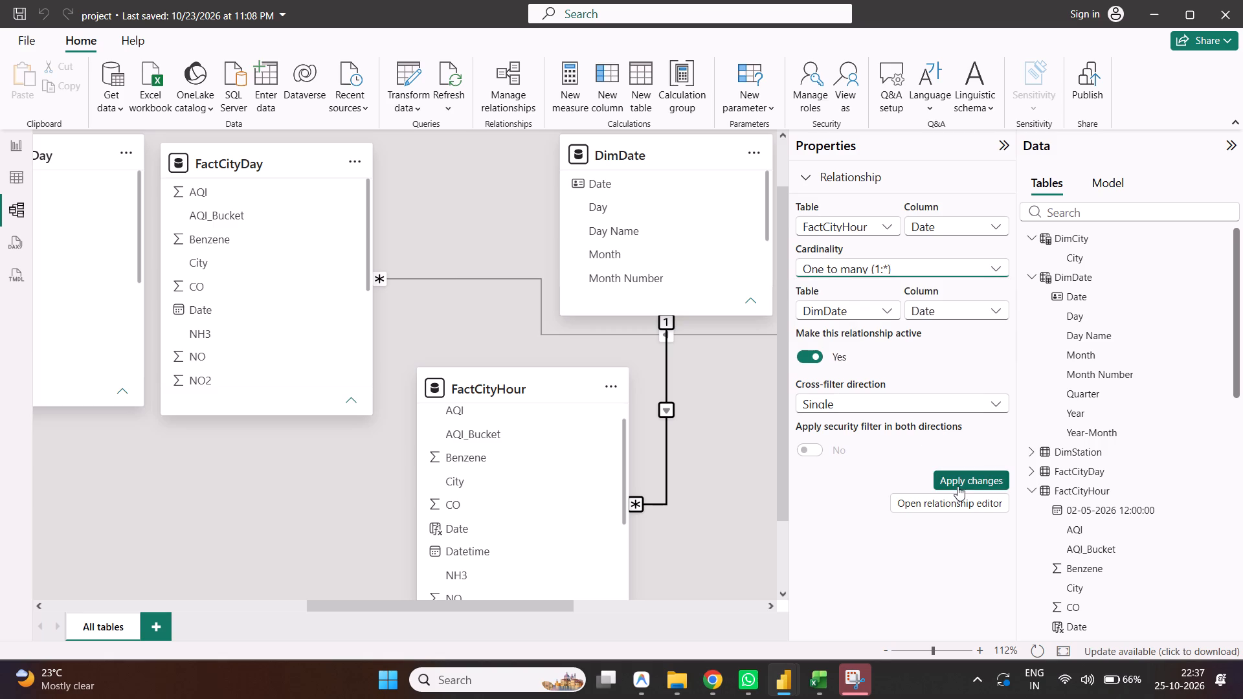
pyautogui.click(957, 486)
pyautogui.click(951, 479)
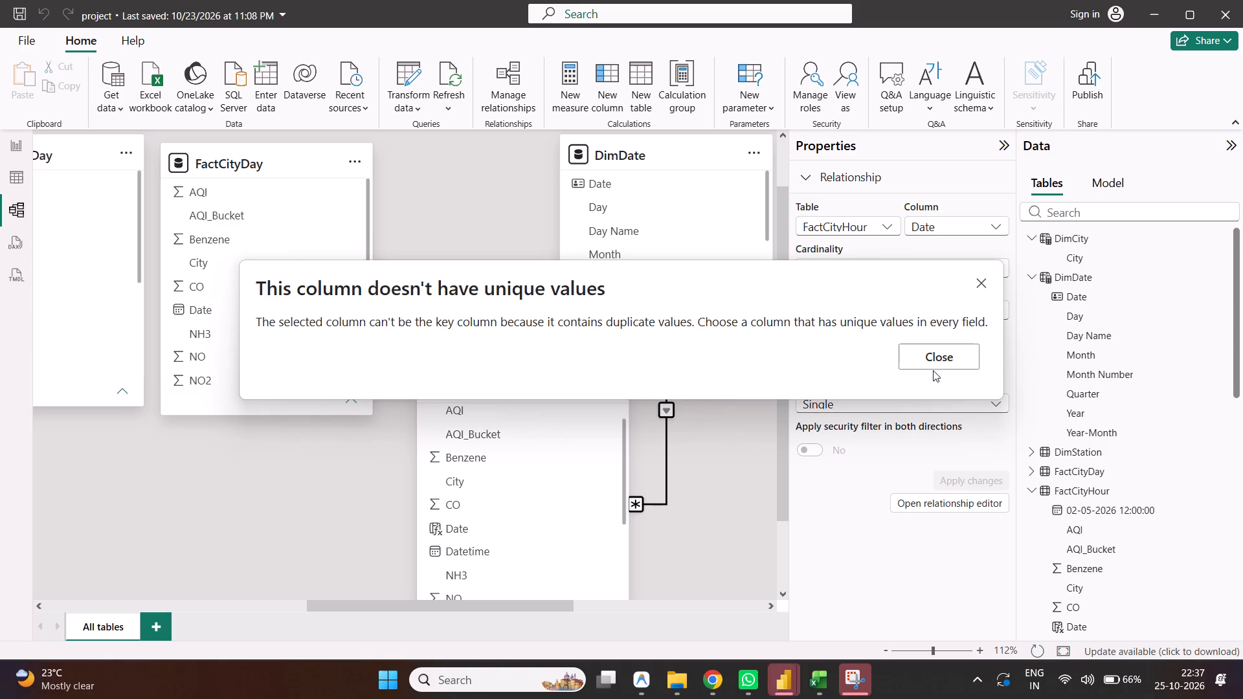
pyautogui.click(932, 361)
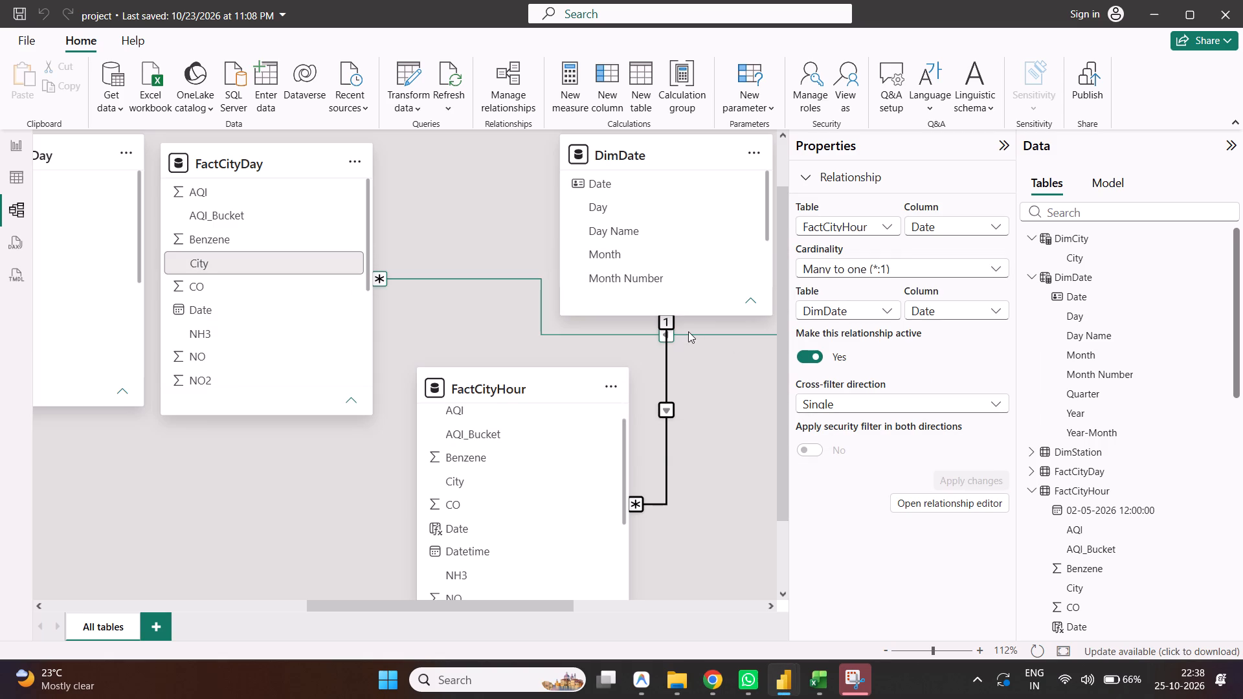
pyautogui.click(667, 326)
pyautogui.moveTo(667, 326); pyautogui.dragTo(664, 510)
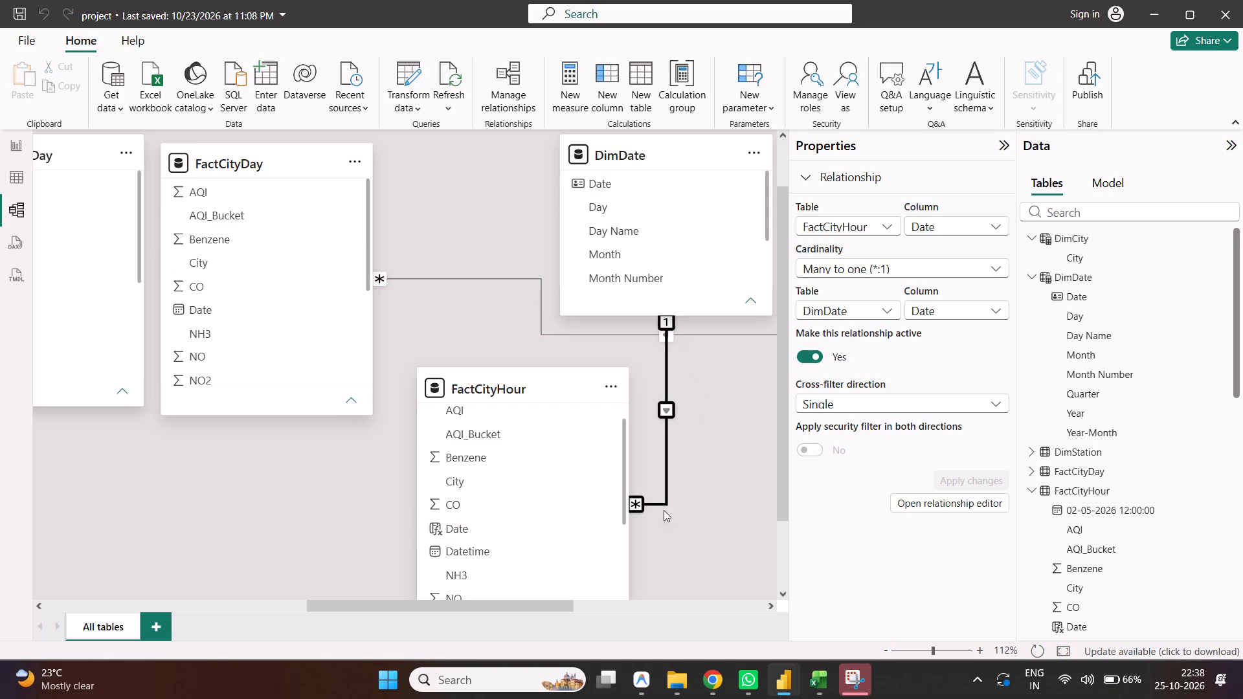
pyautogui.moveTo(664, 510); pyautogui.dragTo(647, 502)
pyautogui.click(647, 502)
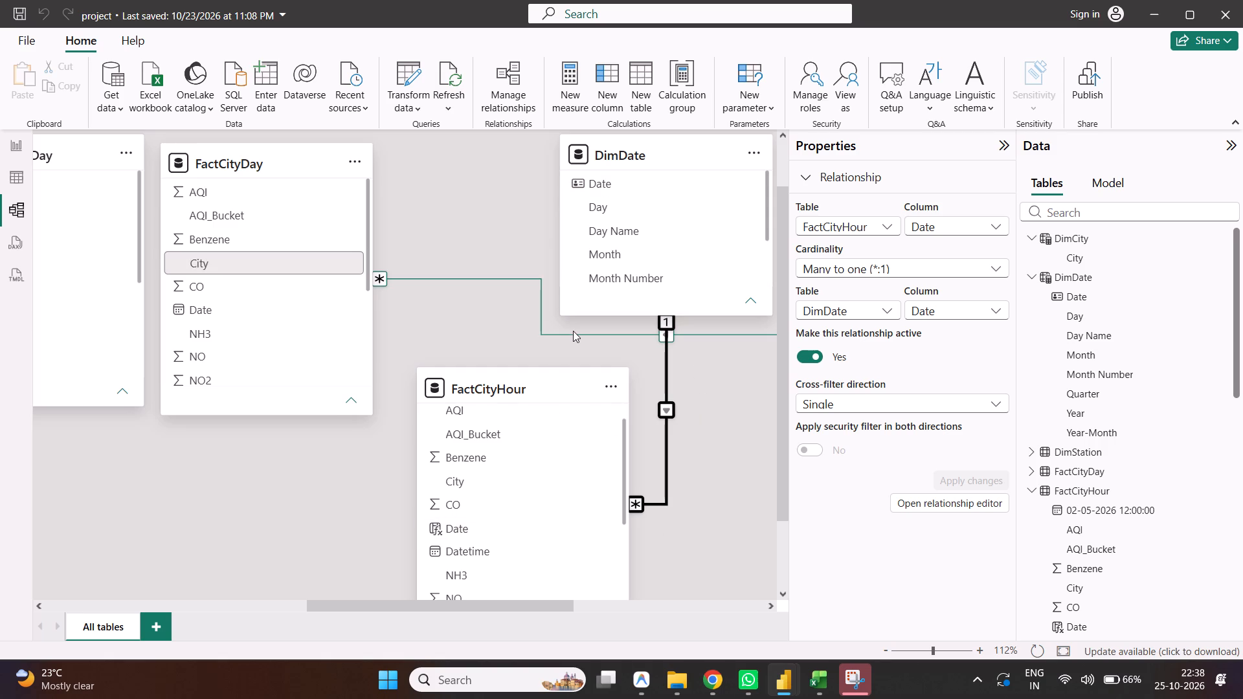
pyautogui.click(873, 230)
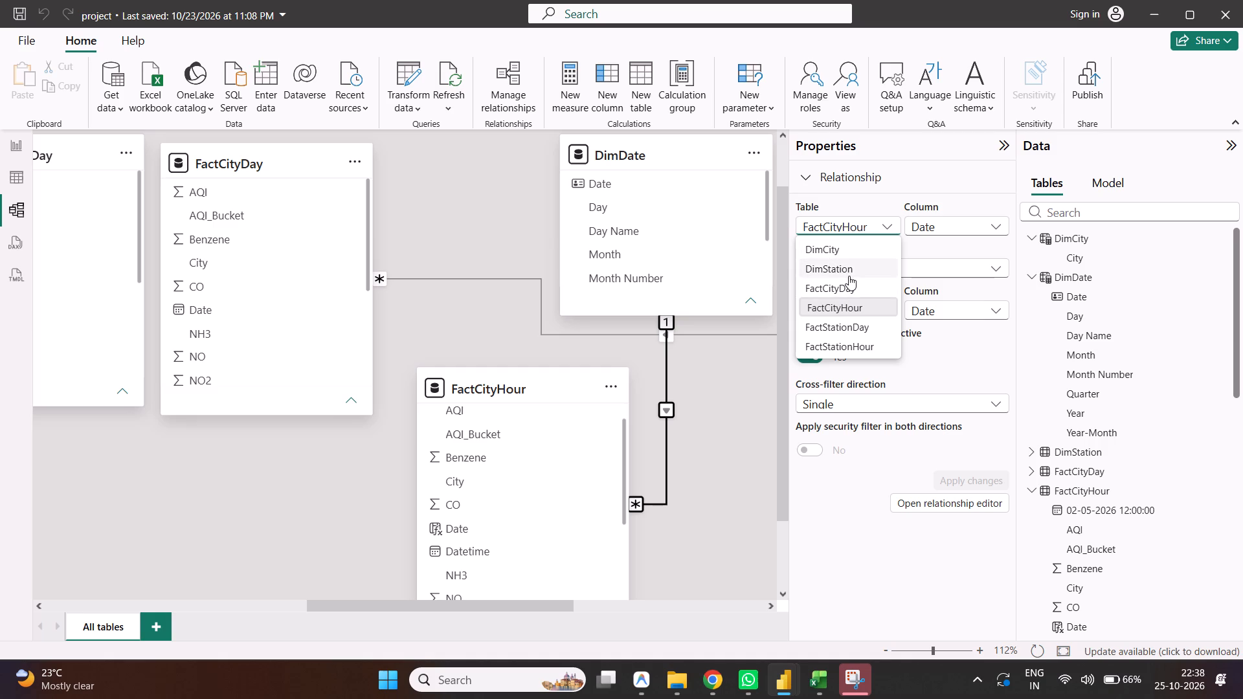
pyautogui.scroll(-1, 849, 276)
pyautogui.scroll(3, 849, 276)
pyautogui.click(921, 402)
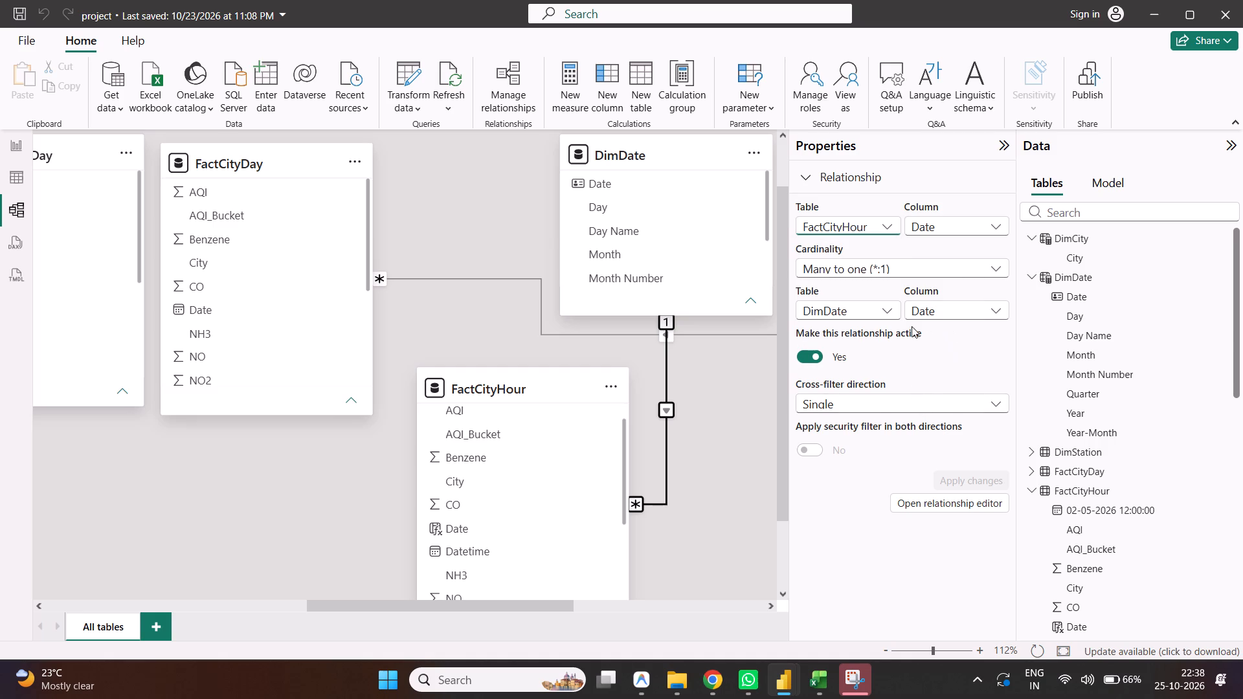
# Review the tables, columns and cardinality of the FactCityHour–DimDate relationship in the relationship editor without saving.
pyautogui.click(921, 509)
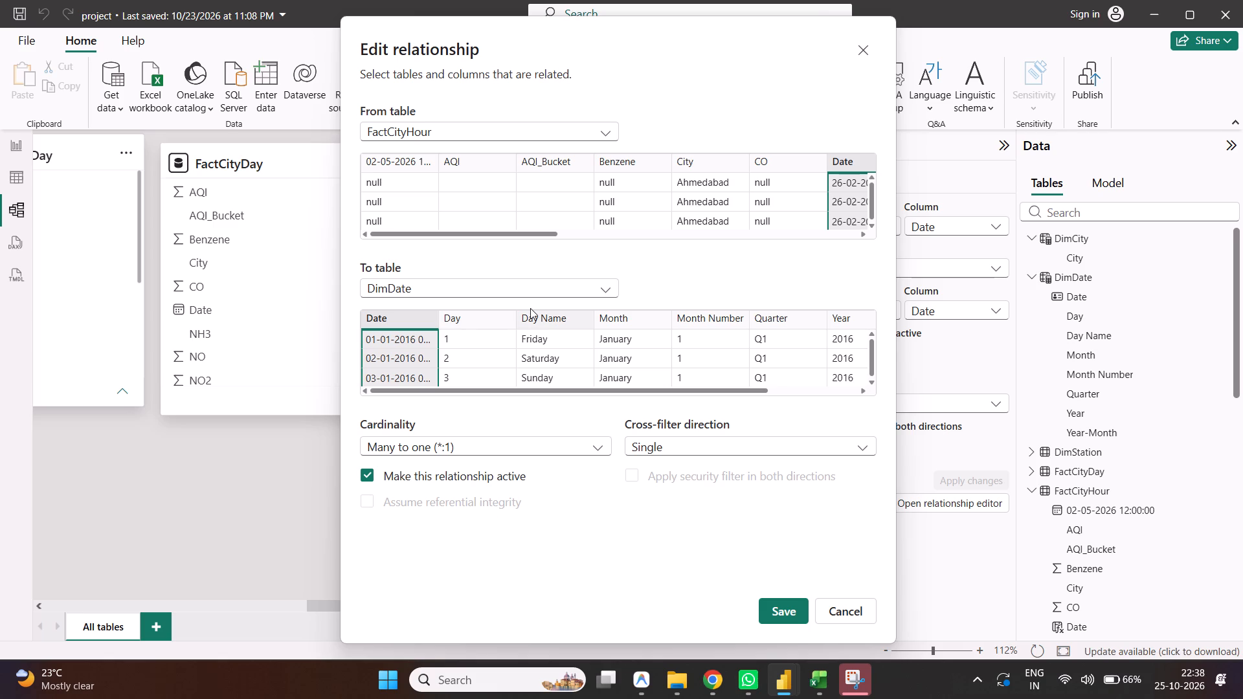
pyautogui.click(838, 603)
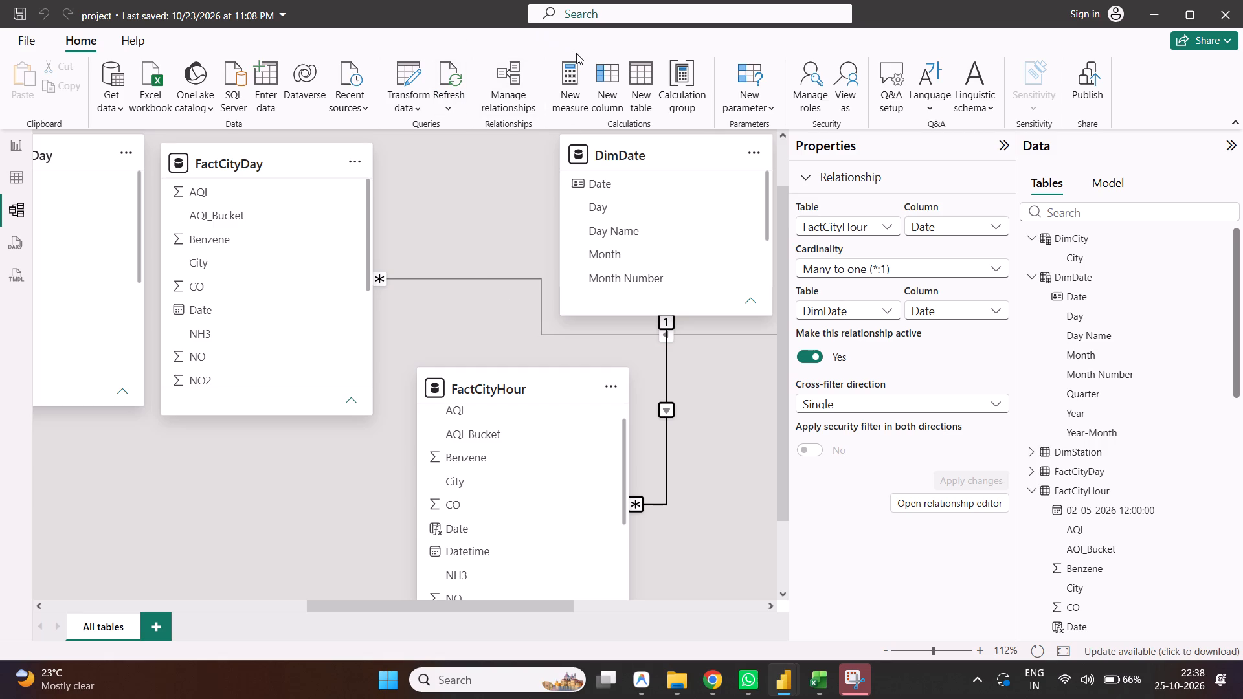
pyautogui.click(427, 208)
# Delete the relationship between FactCityHour (Date) and DimDate (Date) in the relationship manager.
pyautogui.click(502, 70)
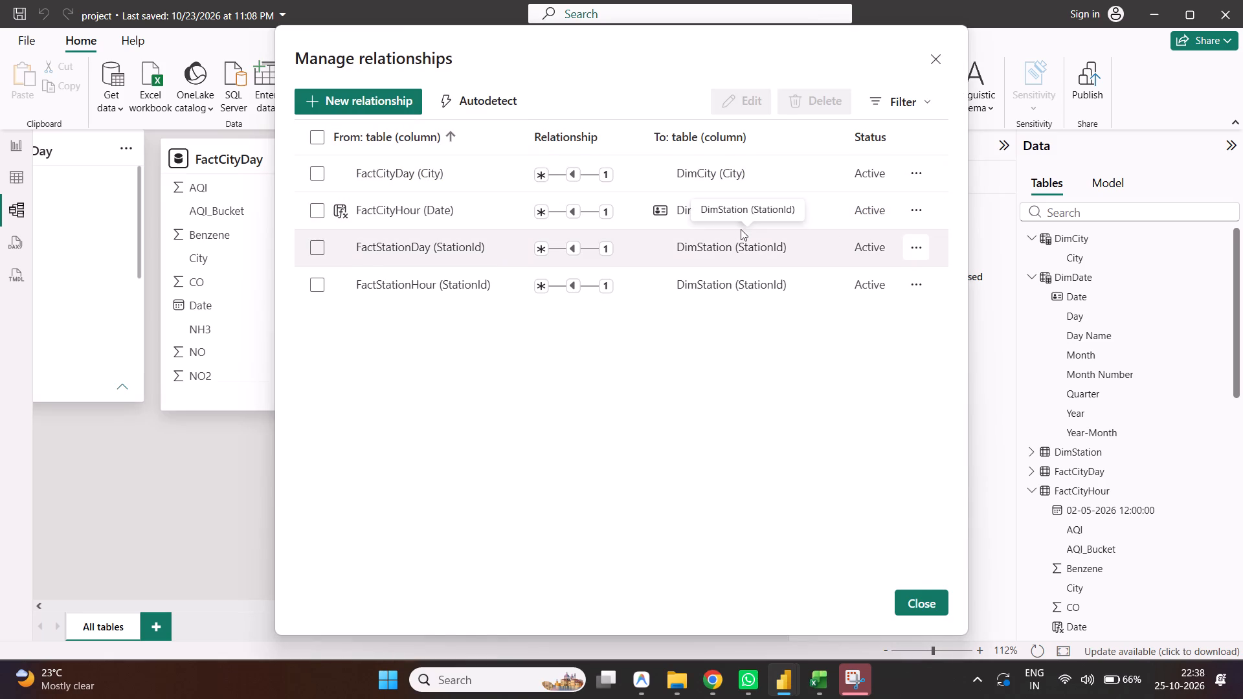
pyautogui.click(892, 216)
pyautogui.click(915, 216)
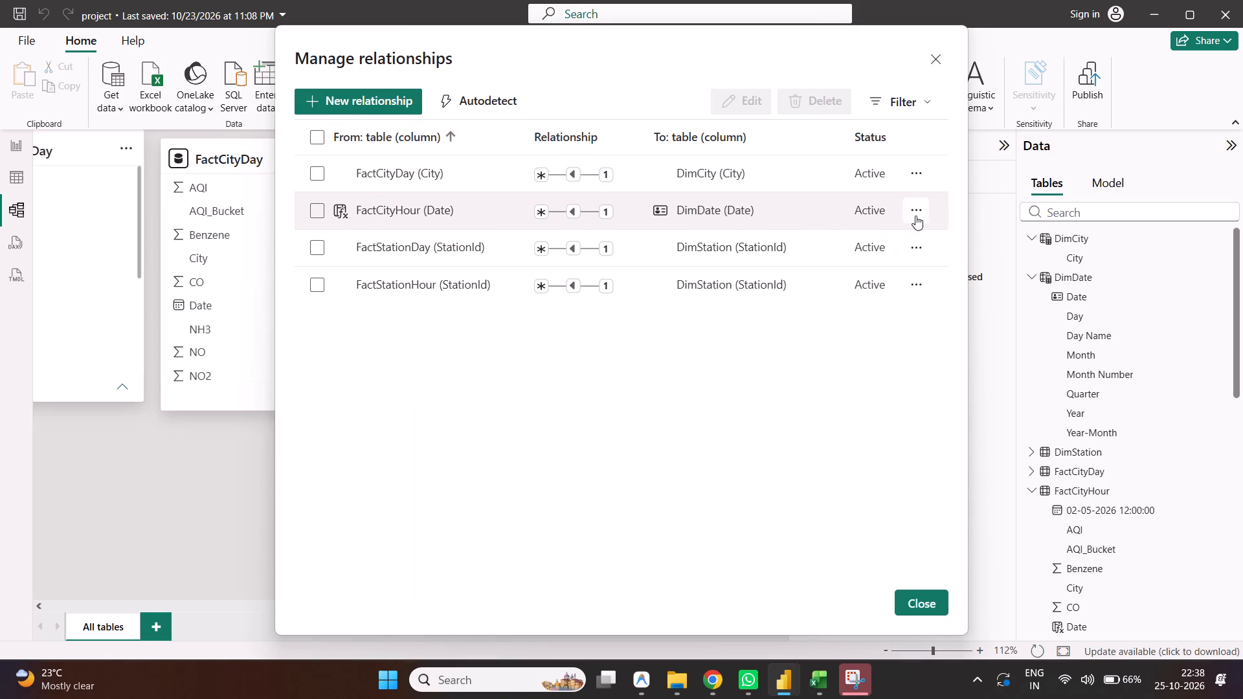
pyautogui.click(864, 274)
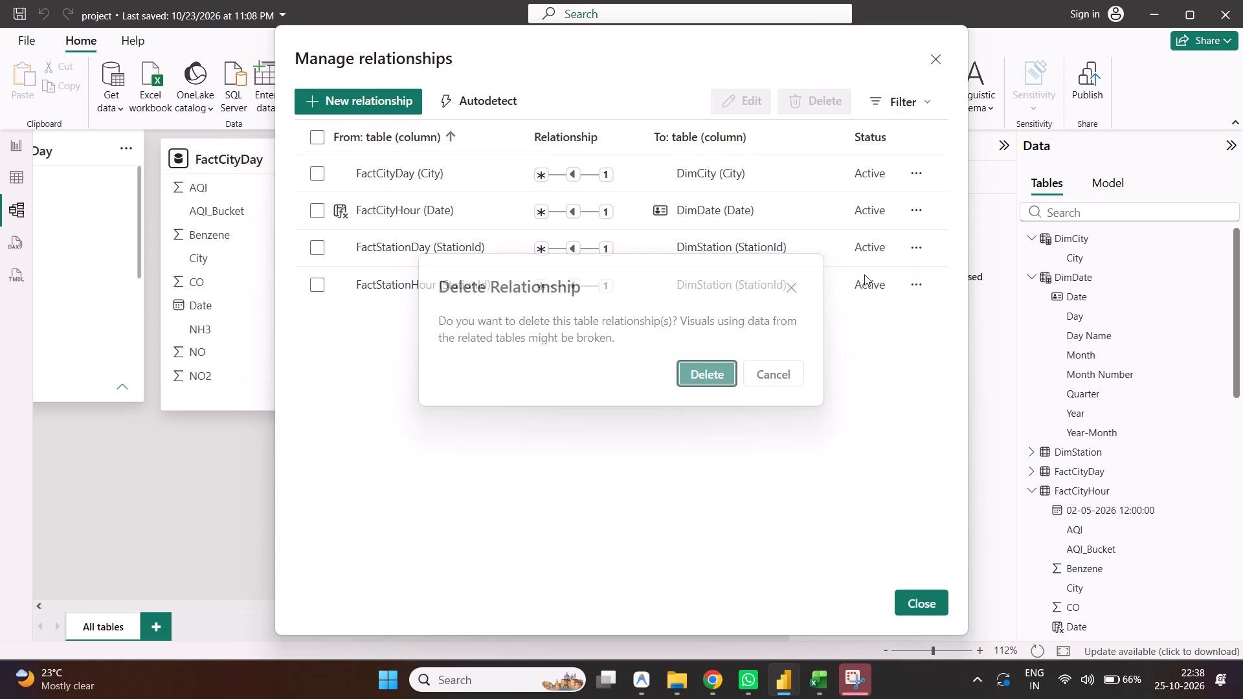
pyautogui.click(706, 368)
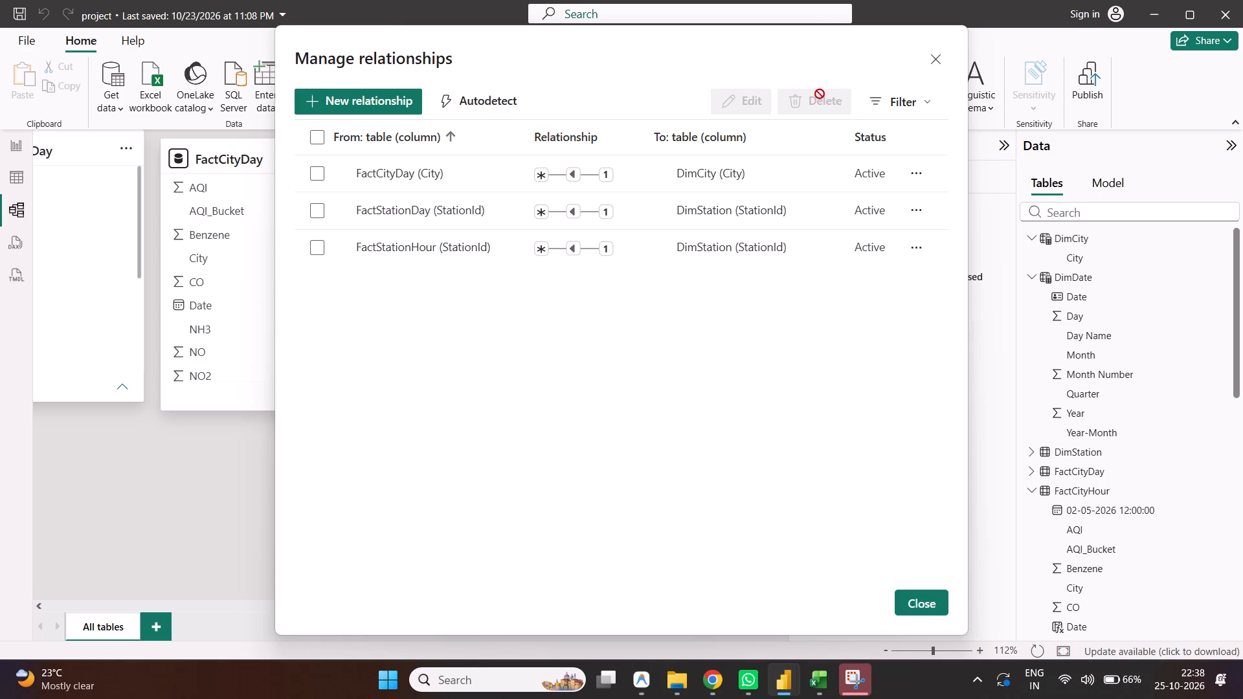
# Create an active One to many (1:*) relationship from DimDate's Date column to FactCityHour's Date column with Single cross-filter direction.
pyautogui.click(377, 89)
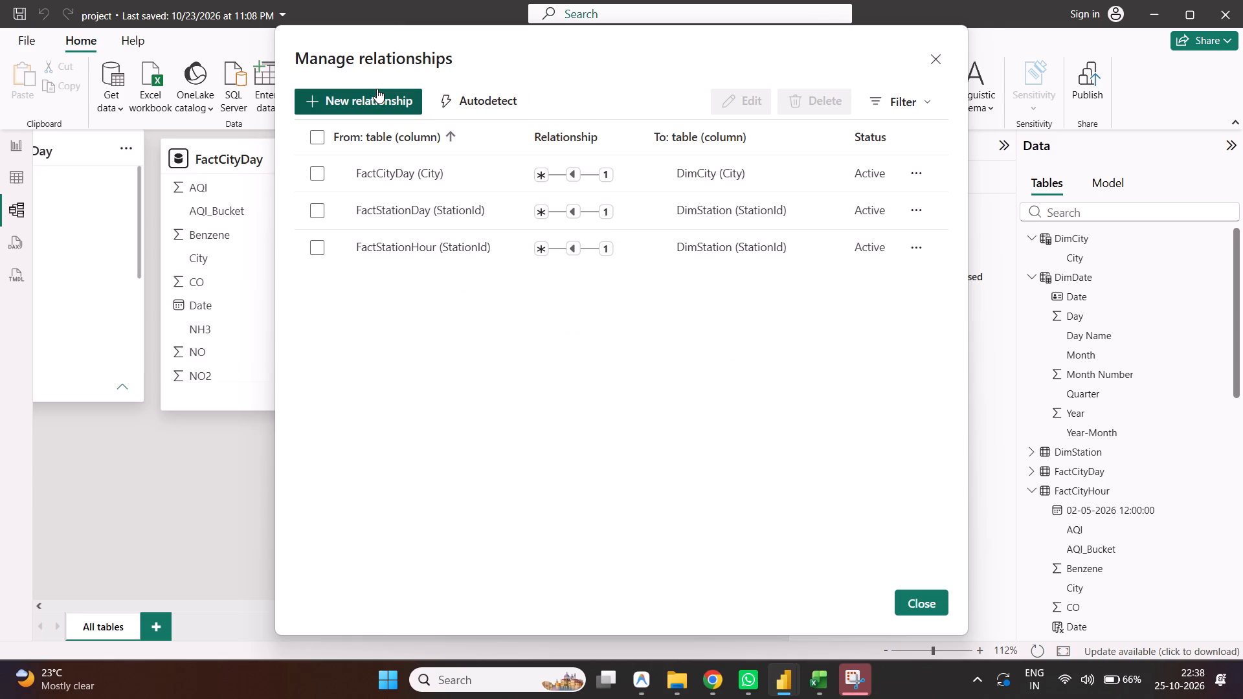
pyautogui.click(559, 138)
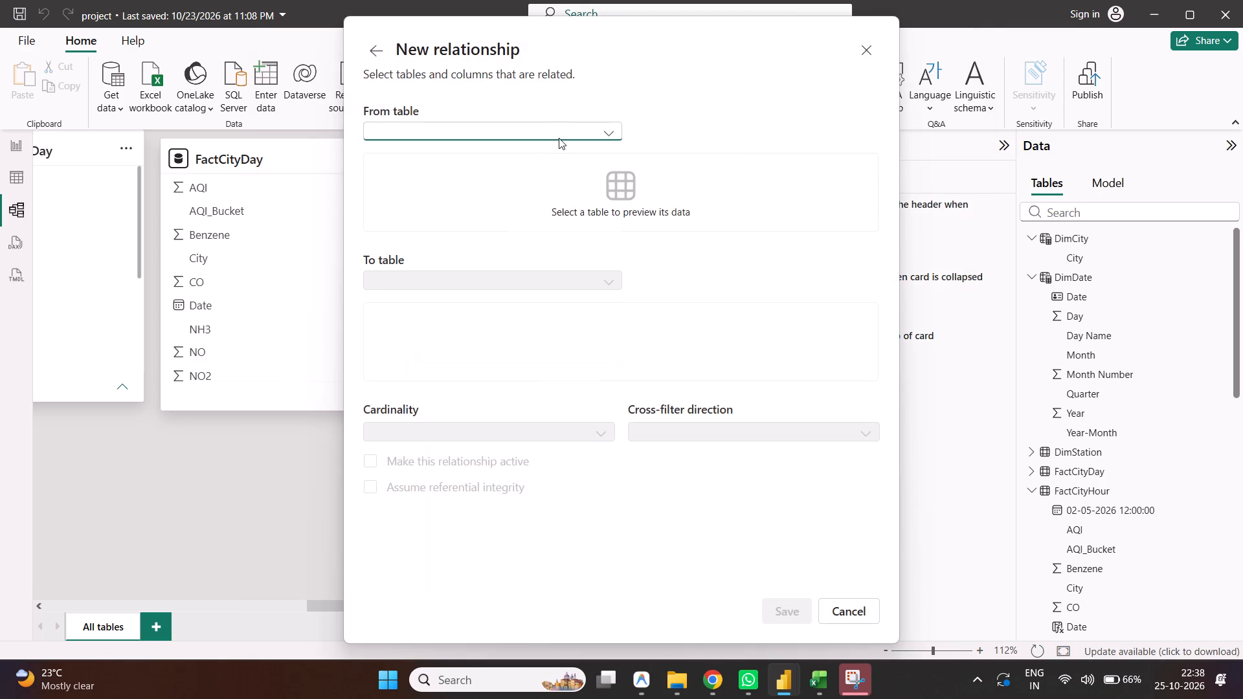
pyautogui.click(534, 175)
pyautogui.click(415, 157)
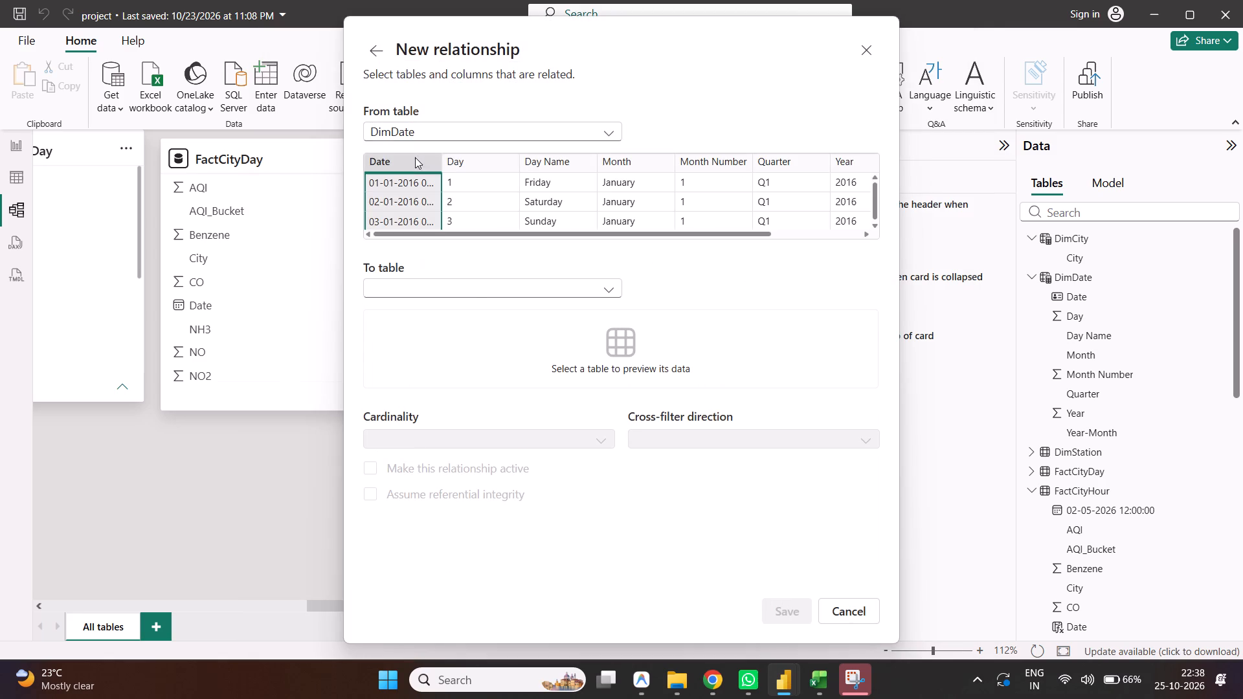
pyautogui.click(474, 293)
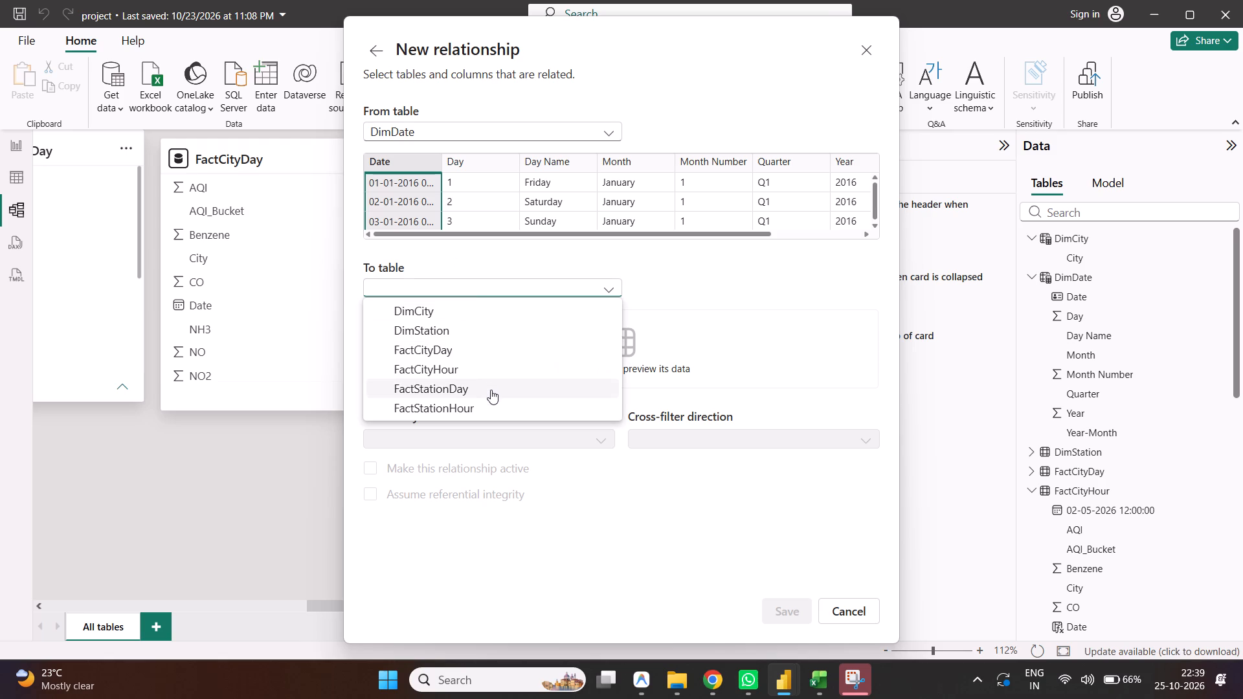
pyautogui.click(482, 367)
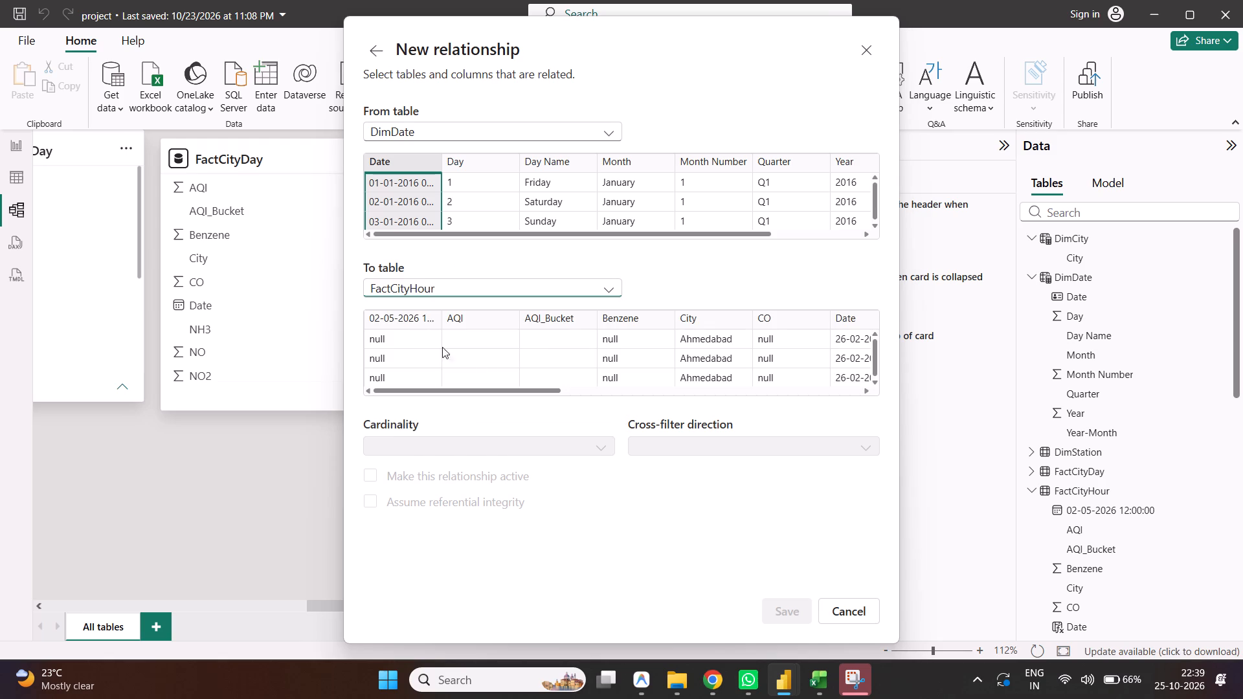
pyautogui.hscroll(-2, 702, 348)
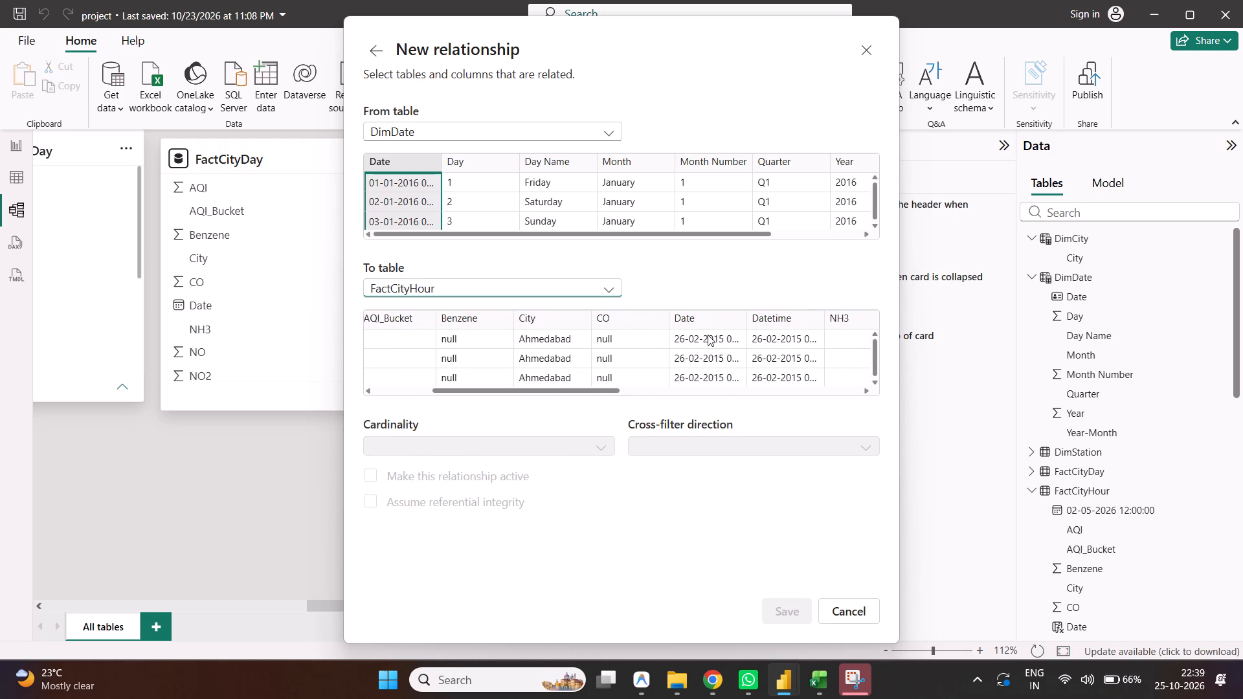
pyautogui.click(708, 320)
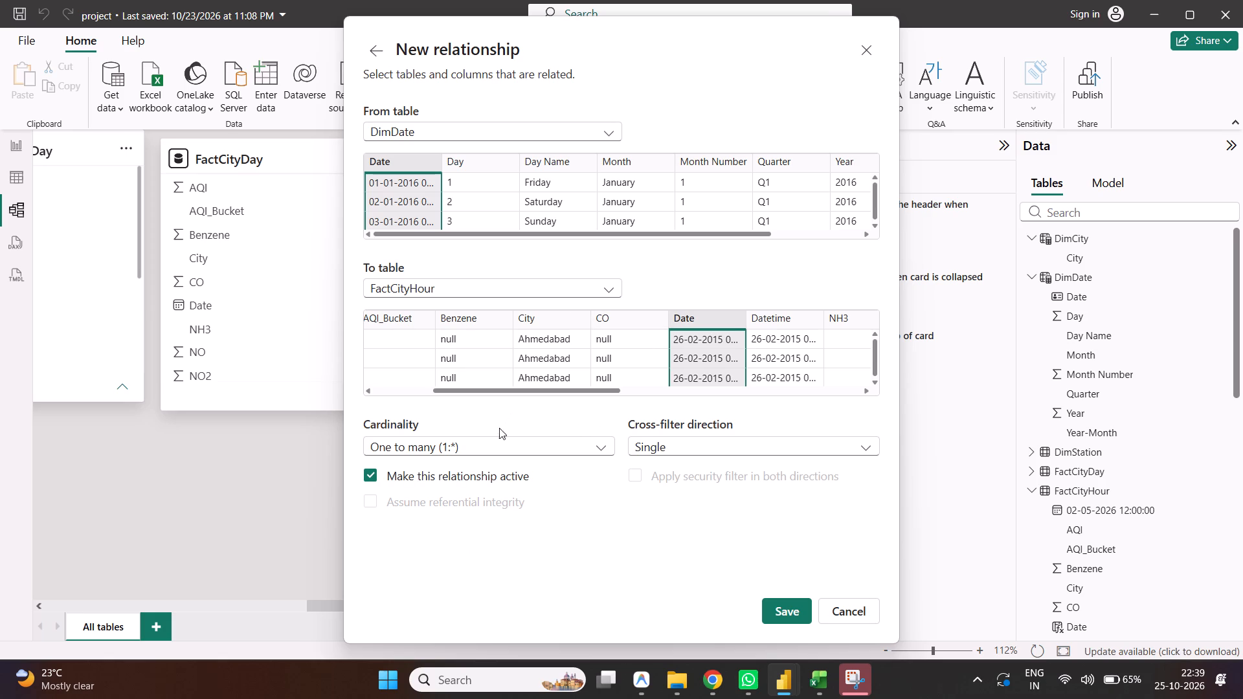
pyautogui.click(504, 449)
pyautogui.click(470, 507)
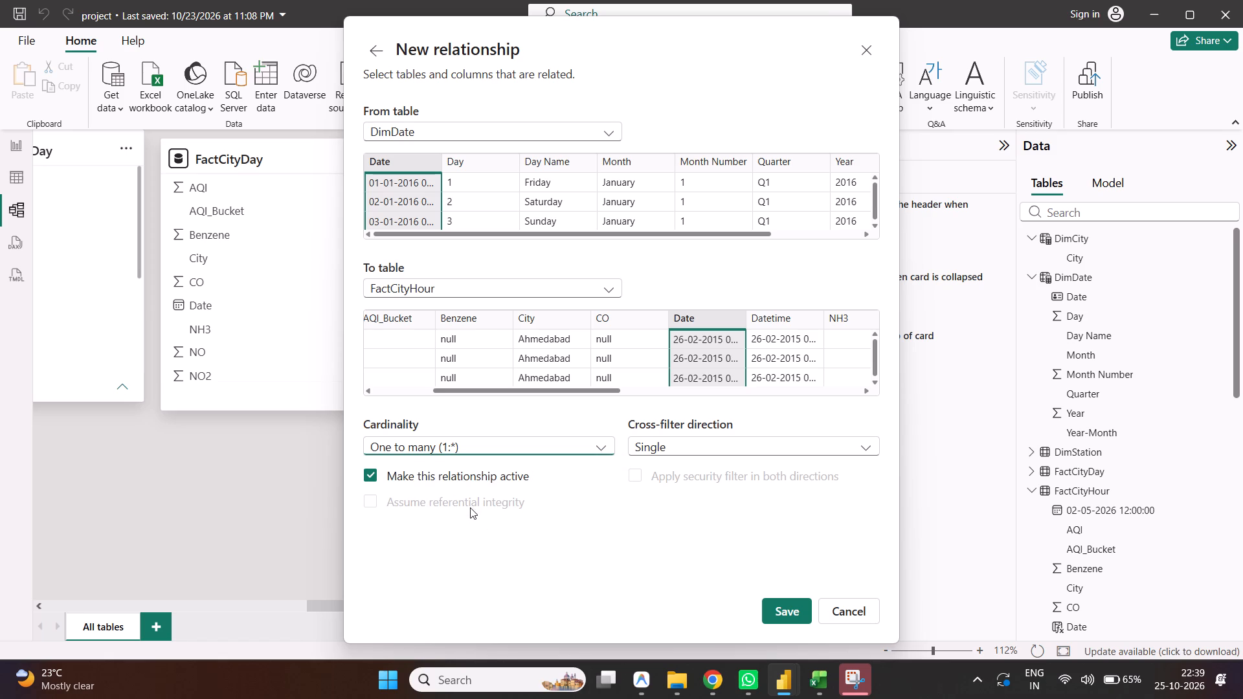
pyautogui.click(790, 616)
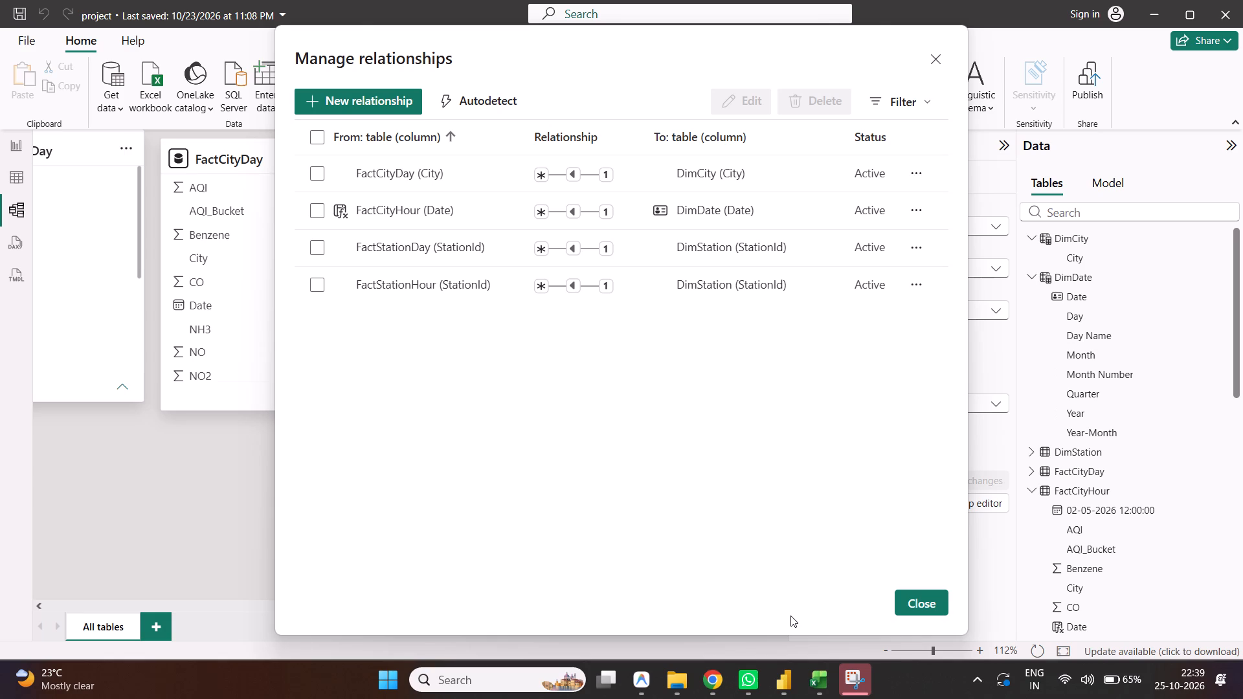
pyautogui.press('shift+super+s')
pyautogui.moveTo(291, 68); pyautogui.dragTo(987, 415)
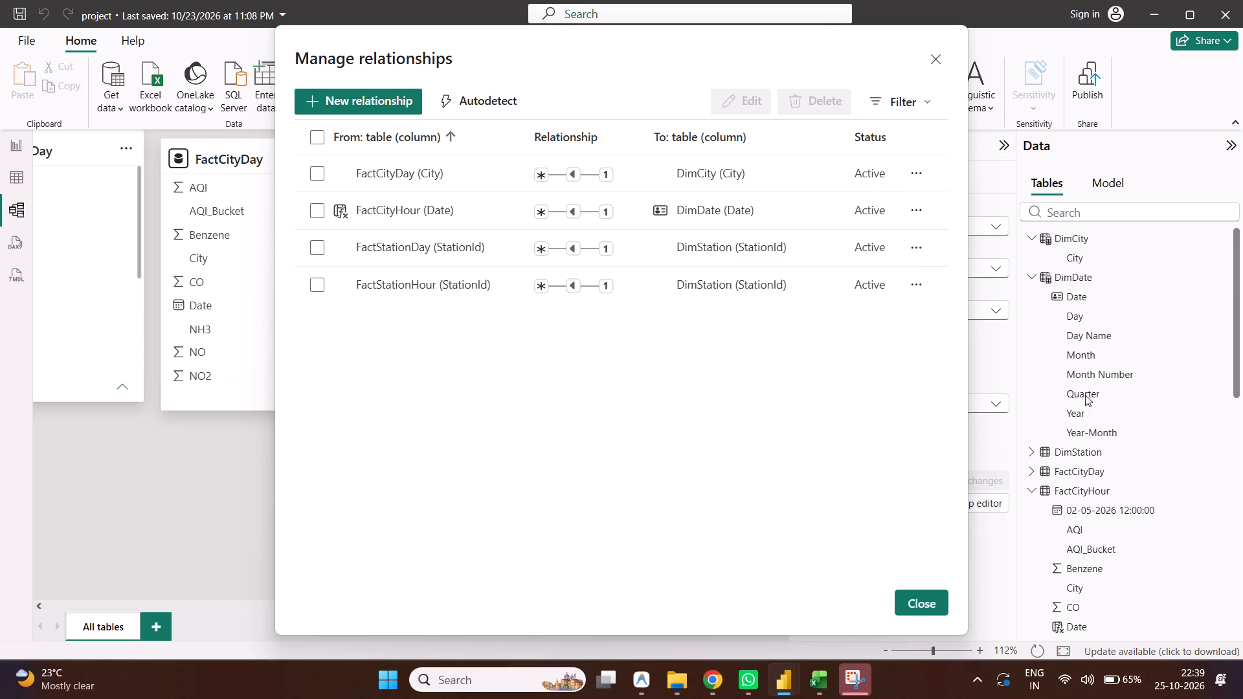
pyautogui.click(1082, 406)
pyautogui.hotkey('ctrl', 'c')
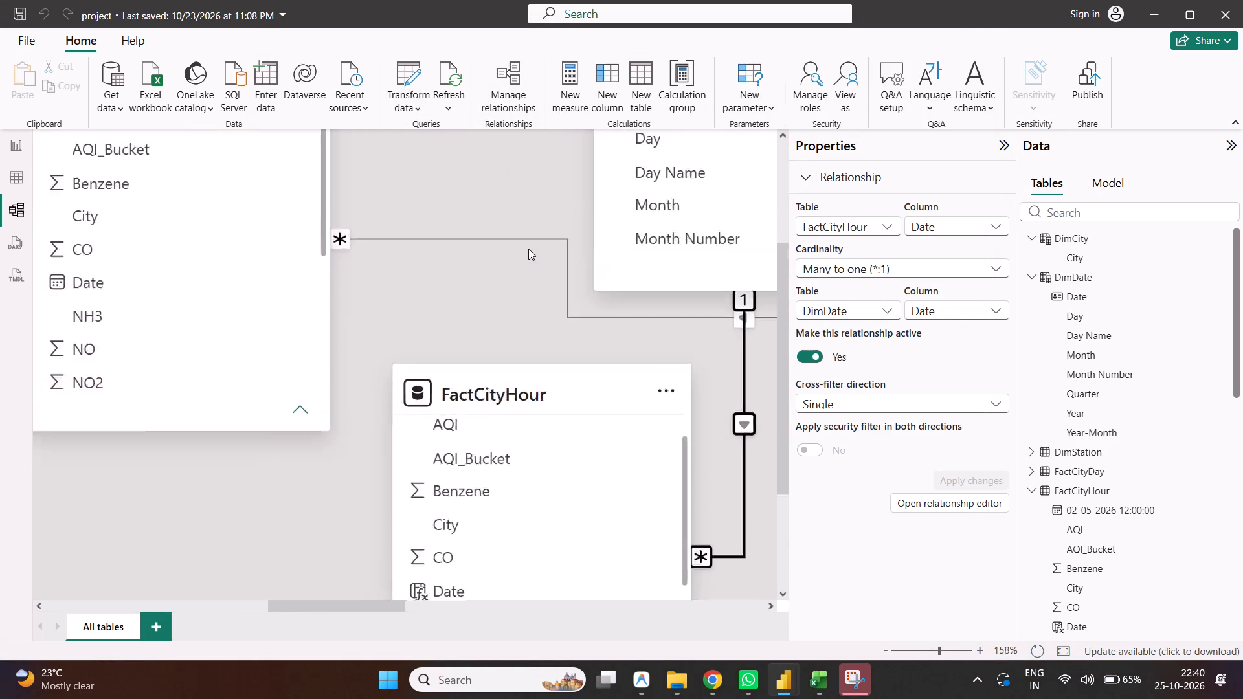
pyautogui.scroll(-1, 455, 305)
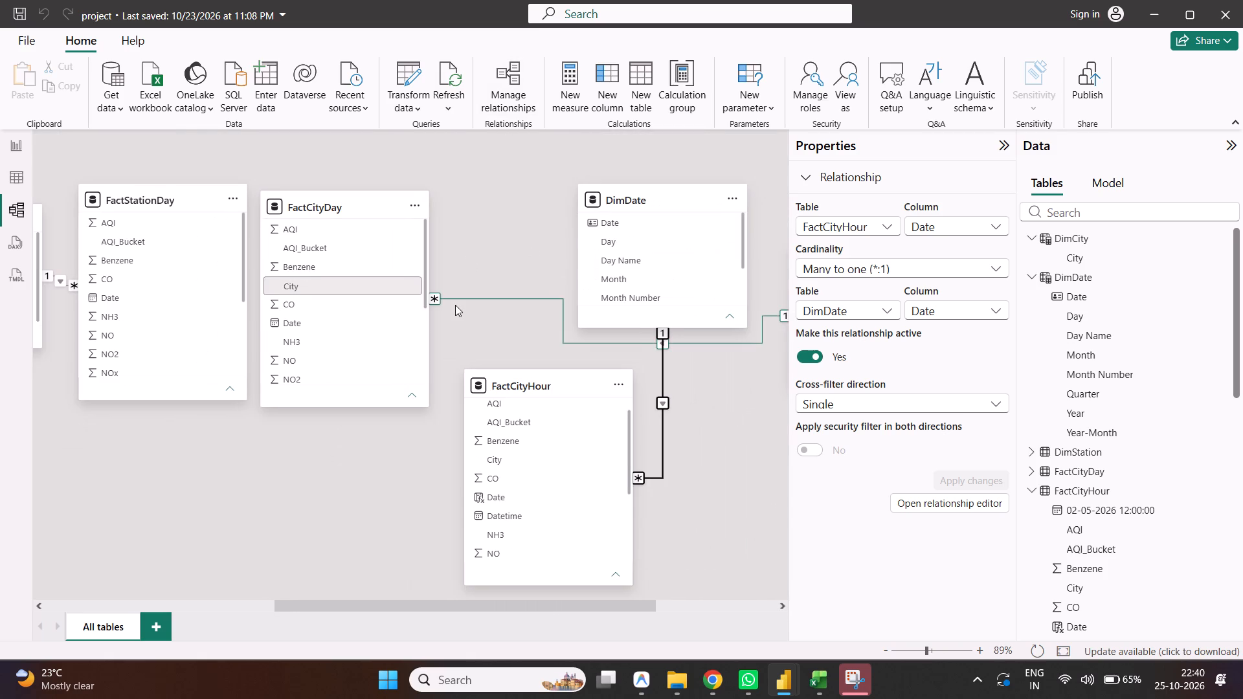
pyautogui.scroll(-1, 455, 305)
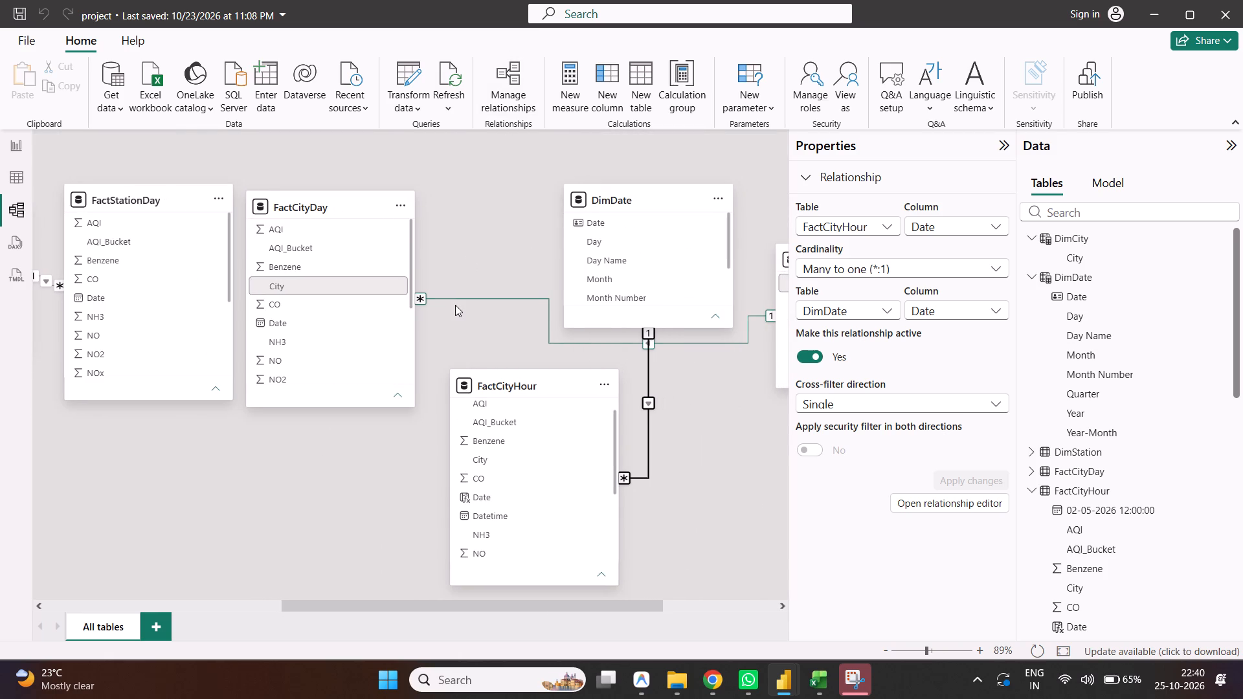
pyautogui.click(507, 98)
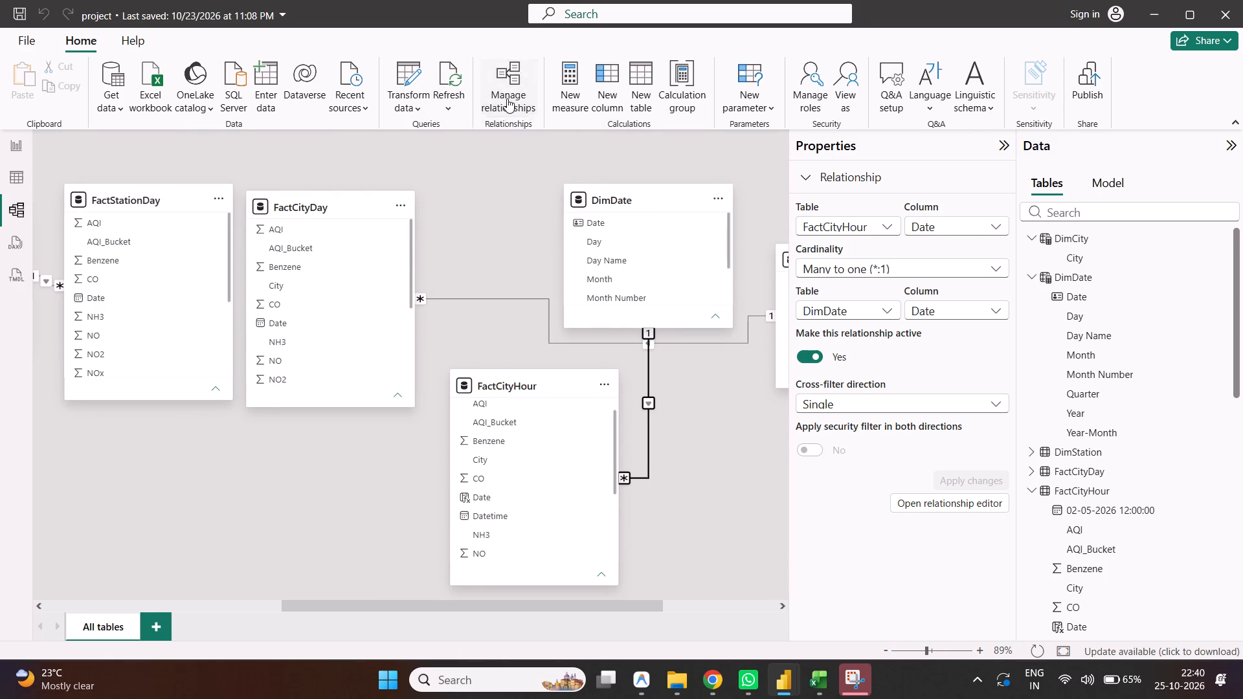
pyautogui.click(375, 107)
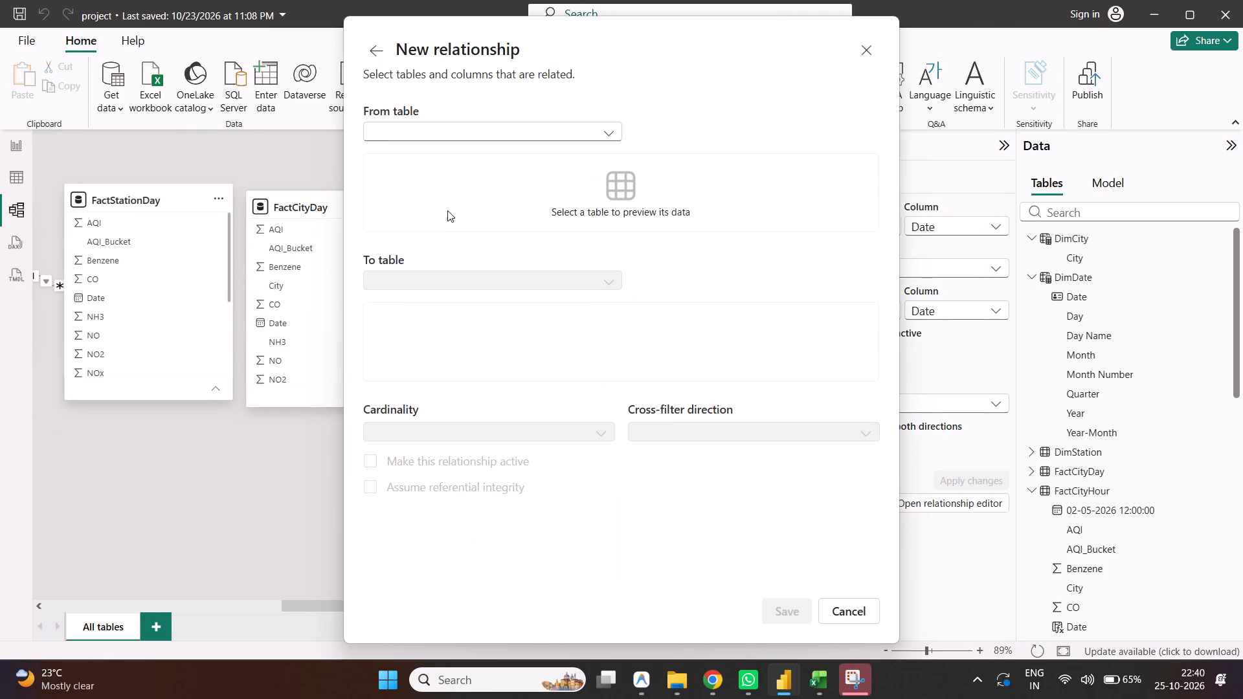
pyautogui.click(422, 120)
pyautogui.click(423, 123)
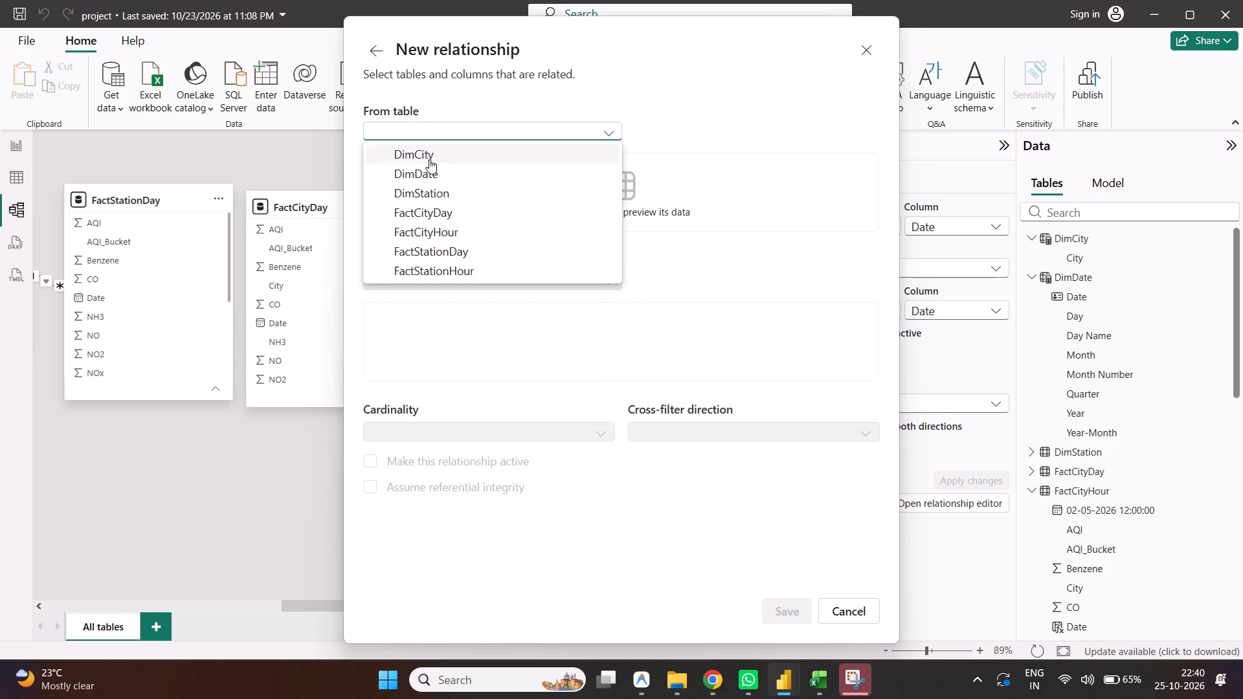
pyautogui.click(437, 171)
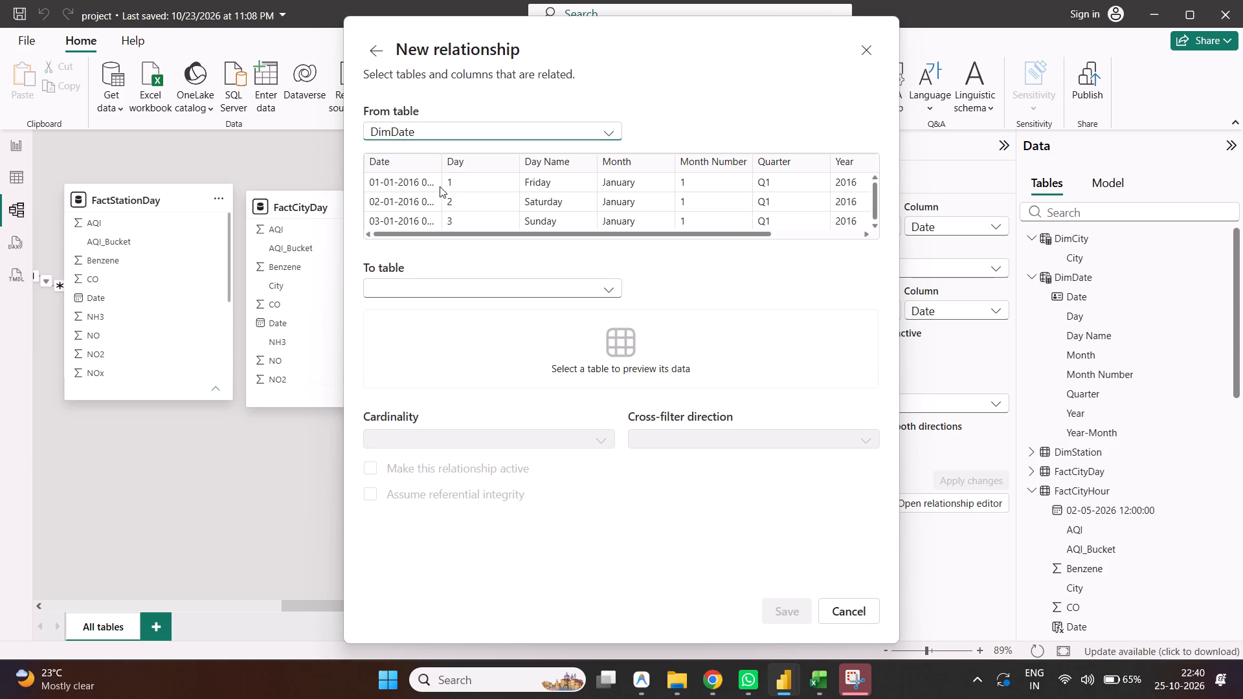
pyautogui.click(398, 160)
pyautogui.click(464, 281)
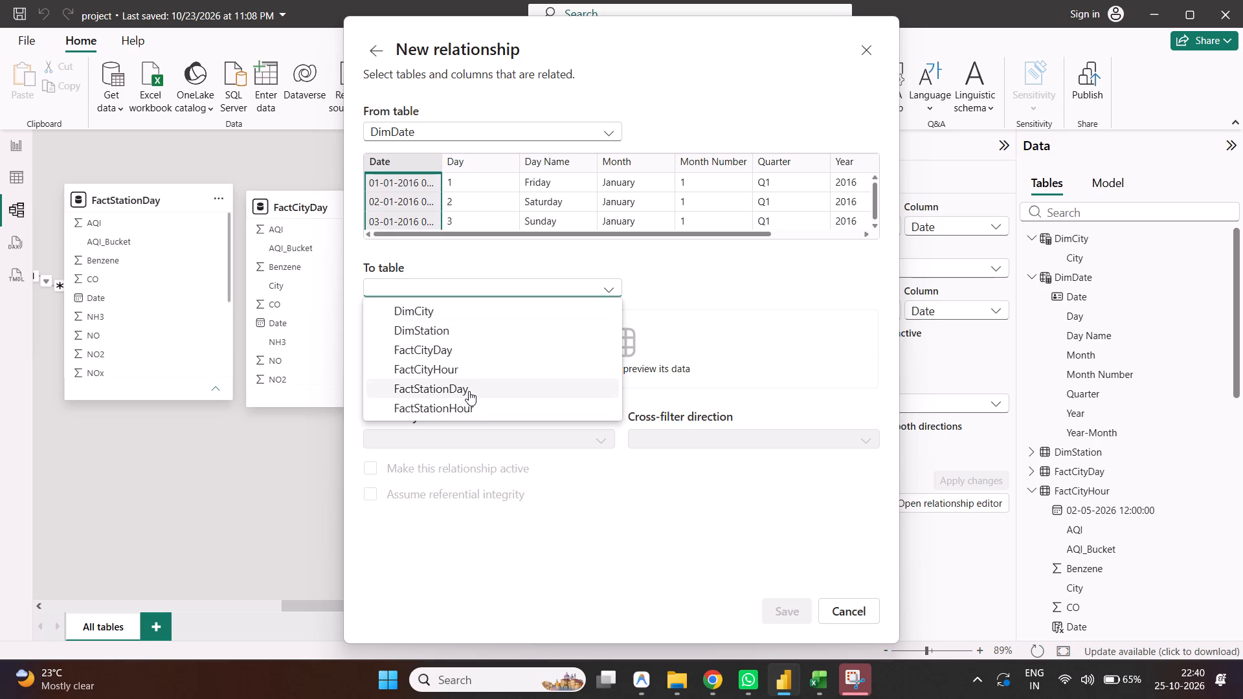
pyautogui.click(476, 408)
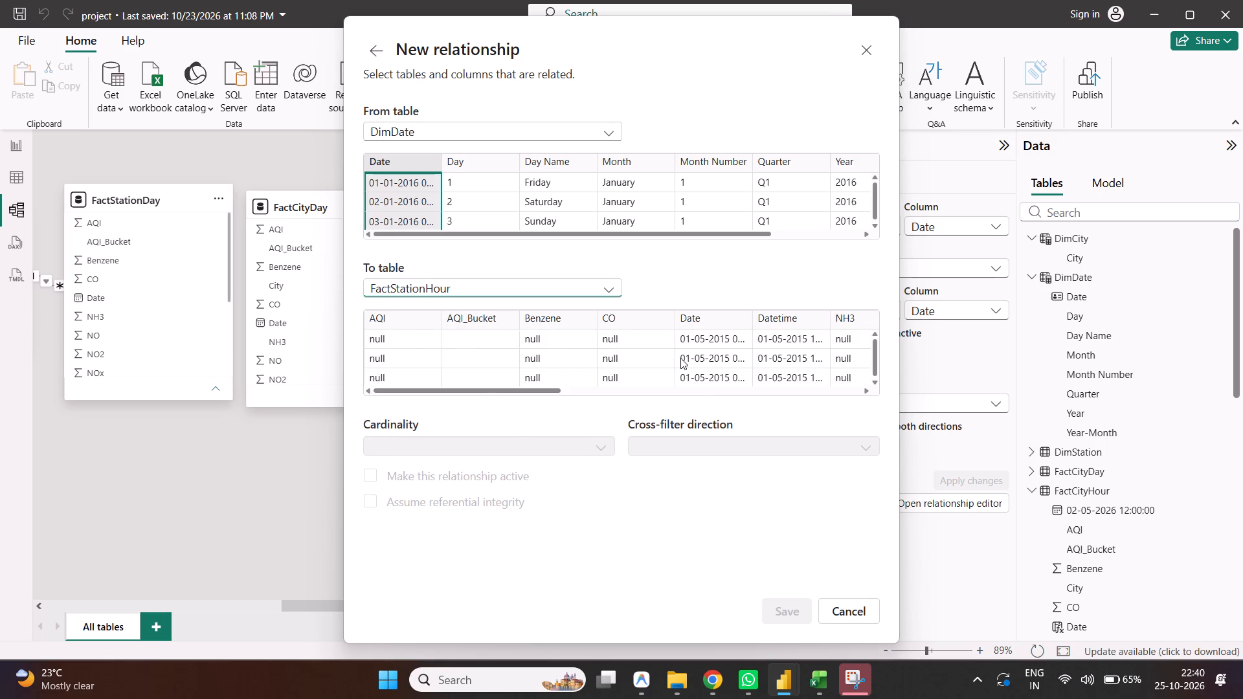
pyautogui.hscroll(-6, 680, 358)
pyautogui.hscroll(6, 680, 358)
pyautogui.click(697, 320)
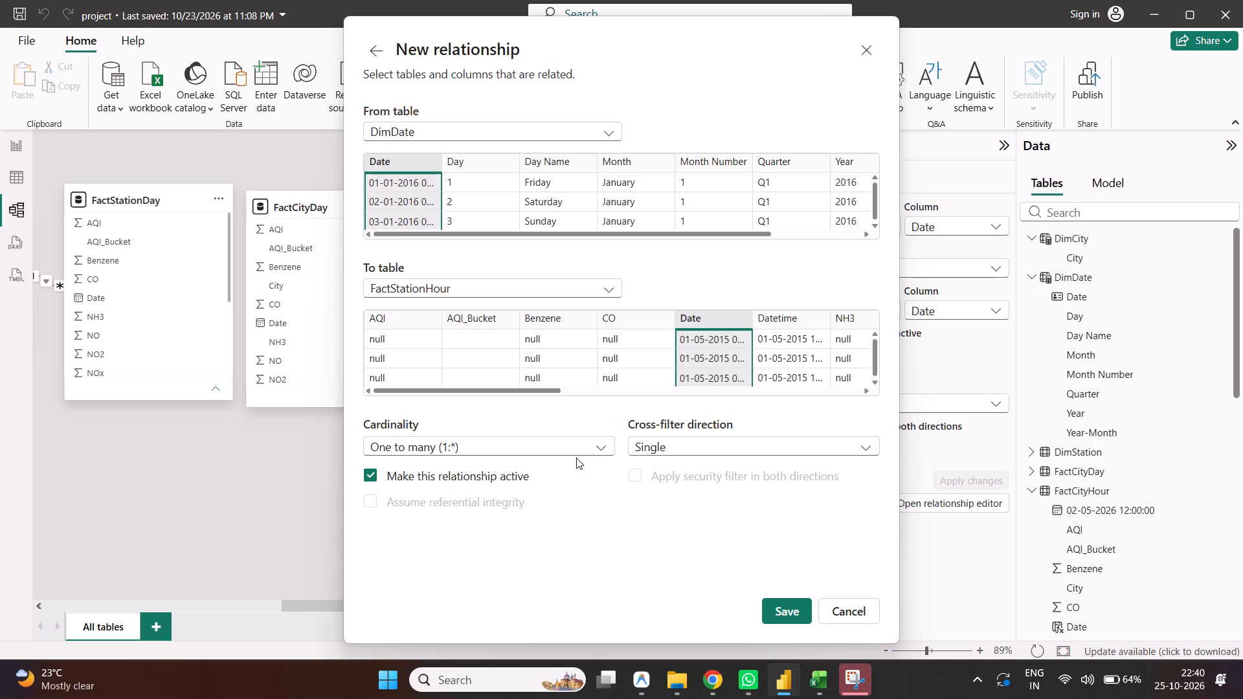
pyautogui.click(805, 613)
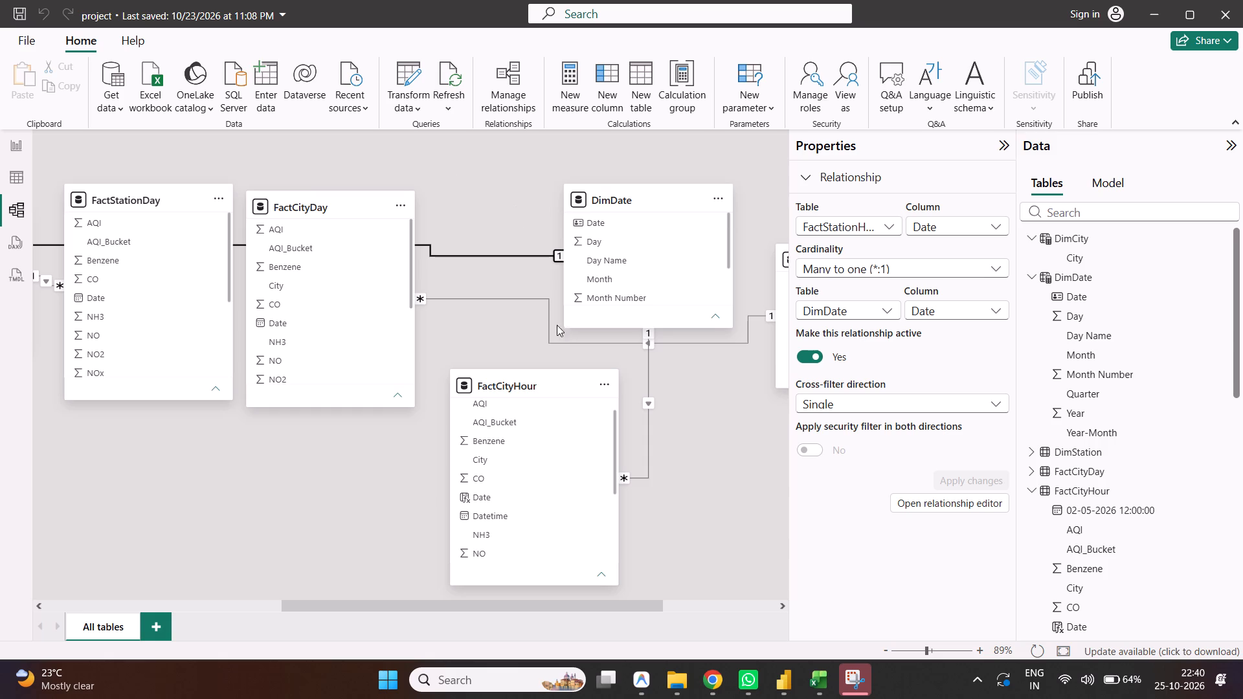
# Create an active One to many (1:*) relationship from DimCity's City column to FactCityHour's City column with Single cross-filter direction.
pyautogui.click(515, 105)
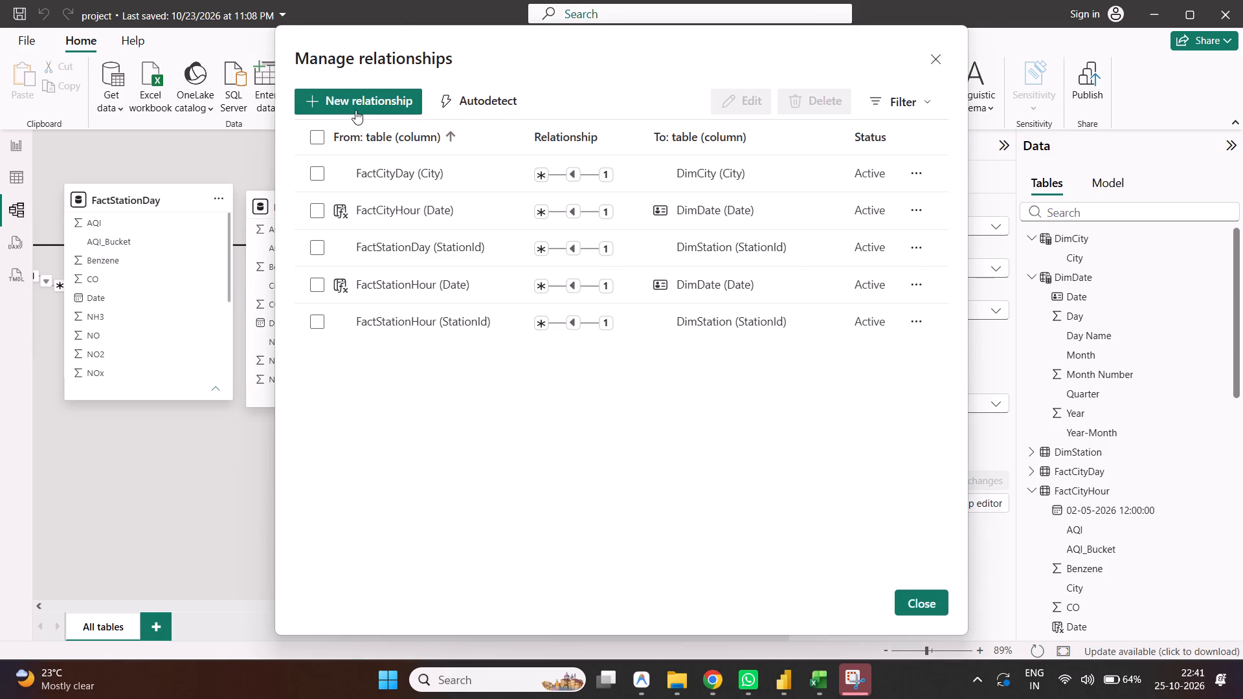
pyautogui.click(355, 110)
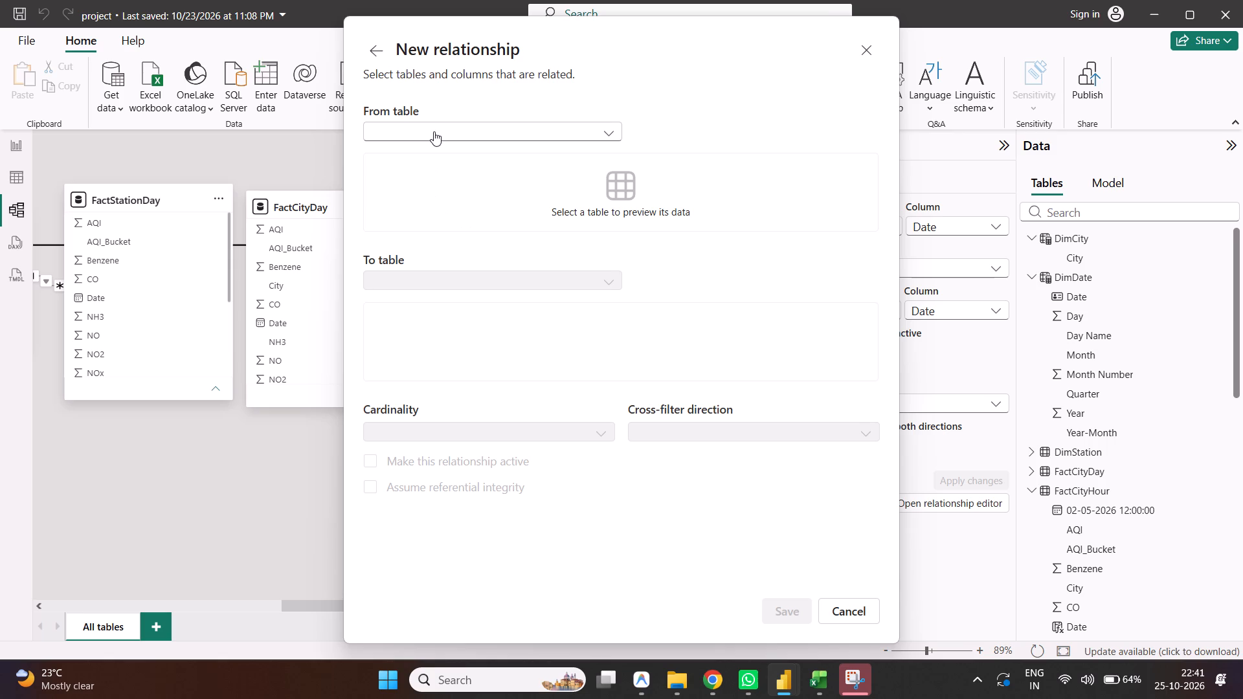
pyautogui.click(434, 131)
pyautogui.click(436, 161)
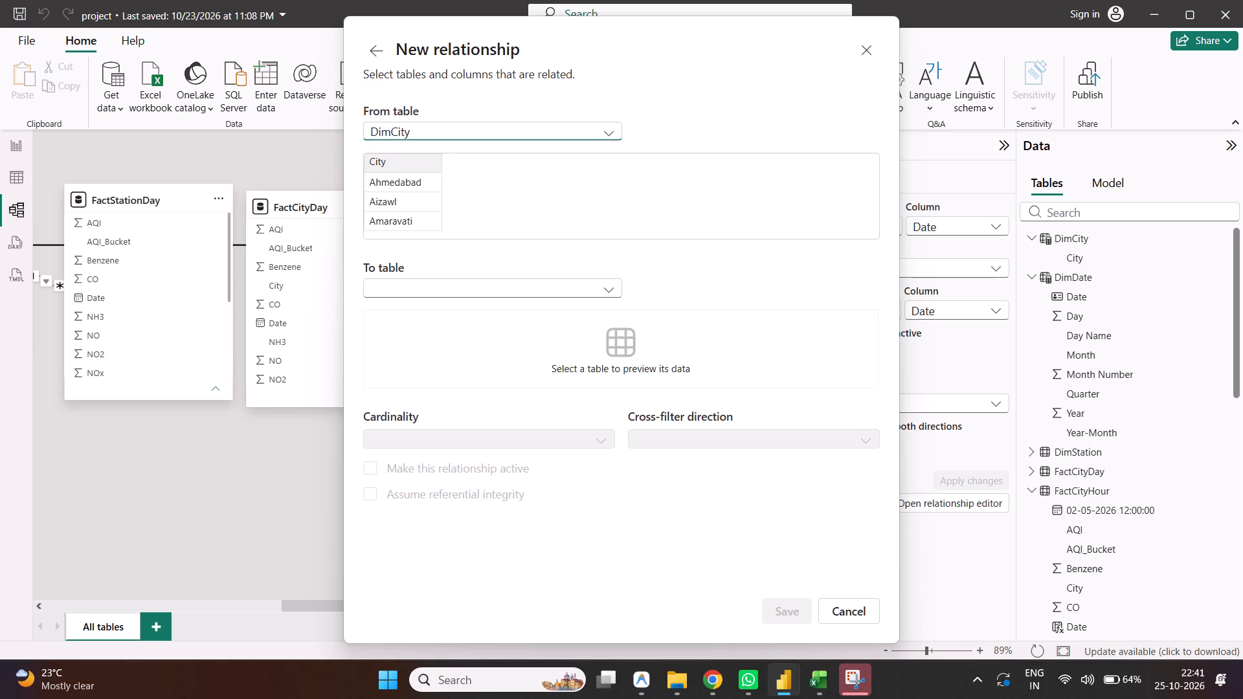
pyautogui.click(396, 164)
pyautogui.click(430, 282)
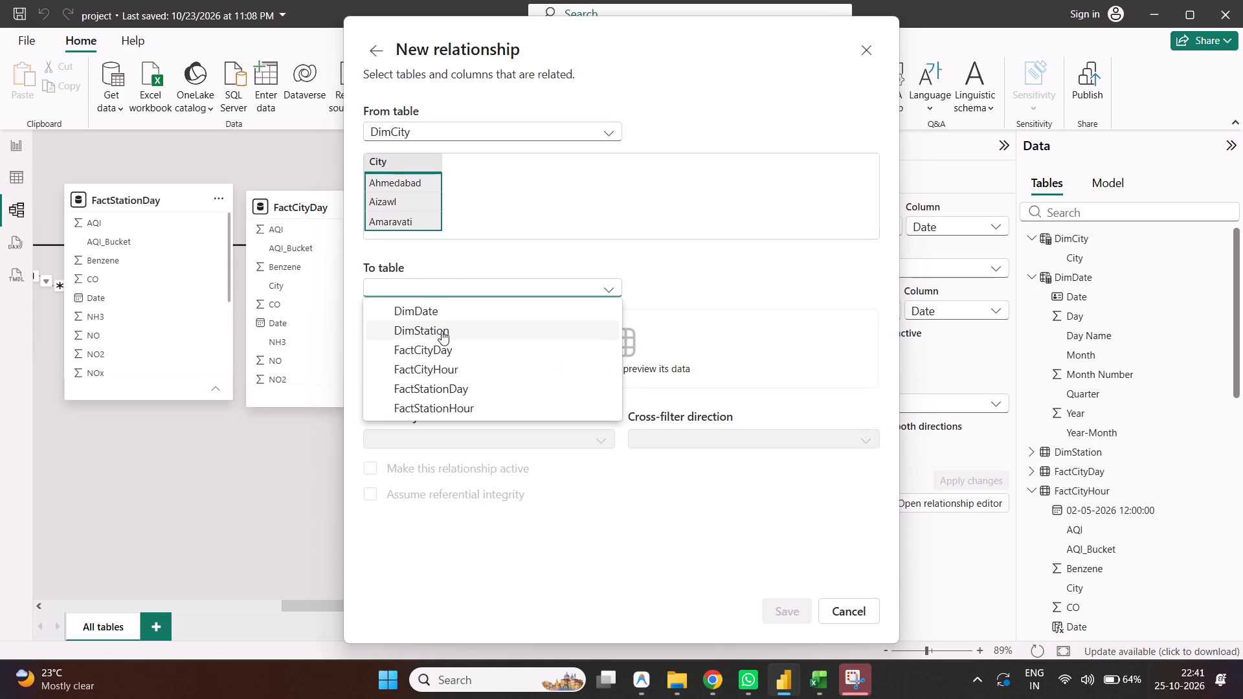
pyautogui.click(446, 366)
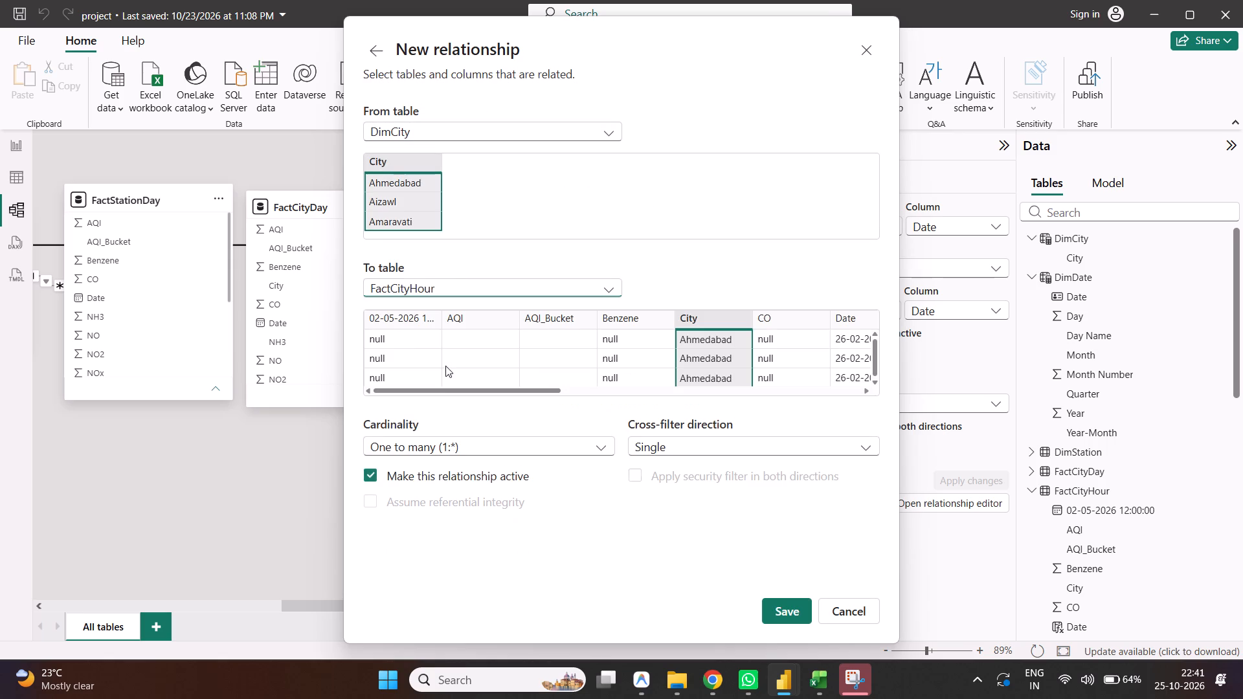
pyautogui.click(717, 326)
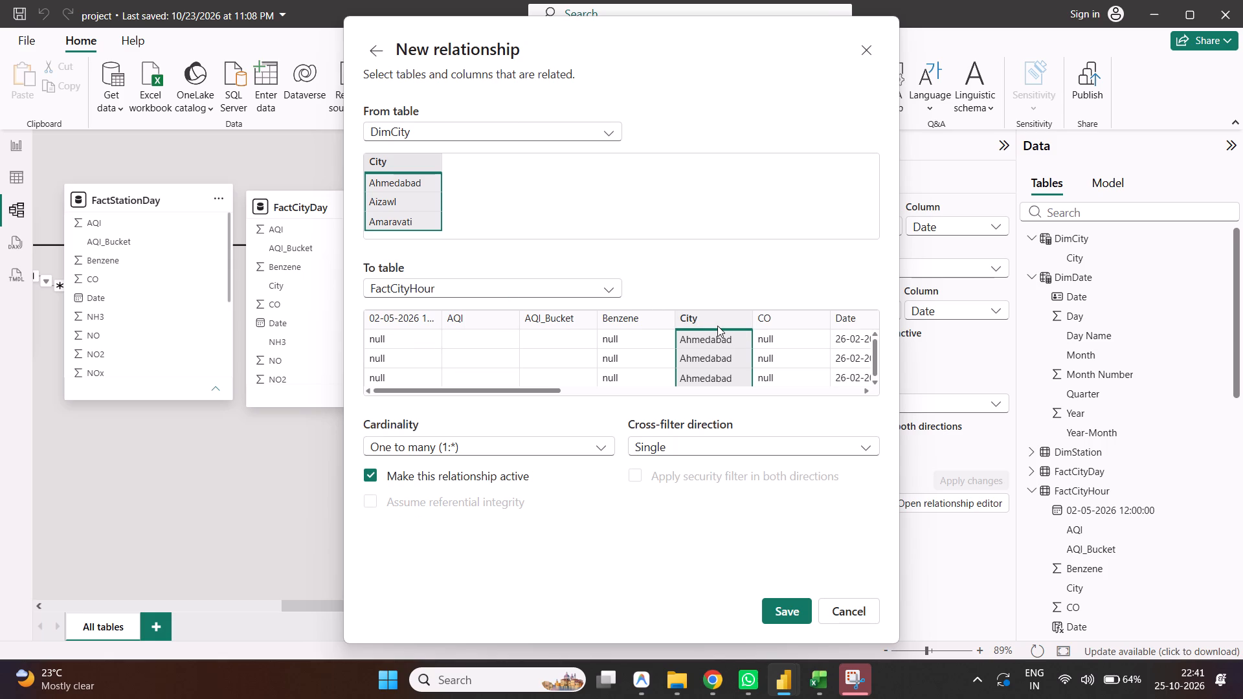
pyautogui.click(781, 602)
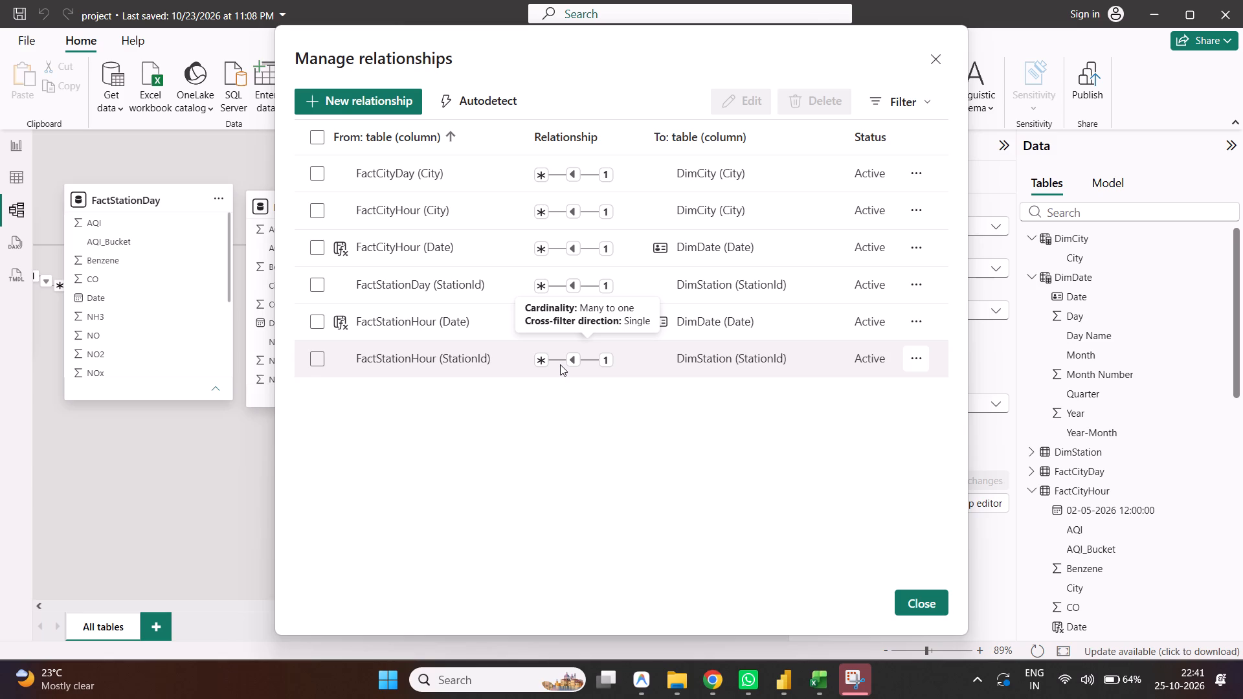
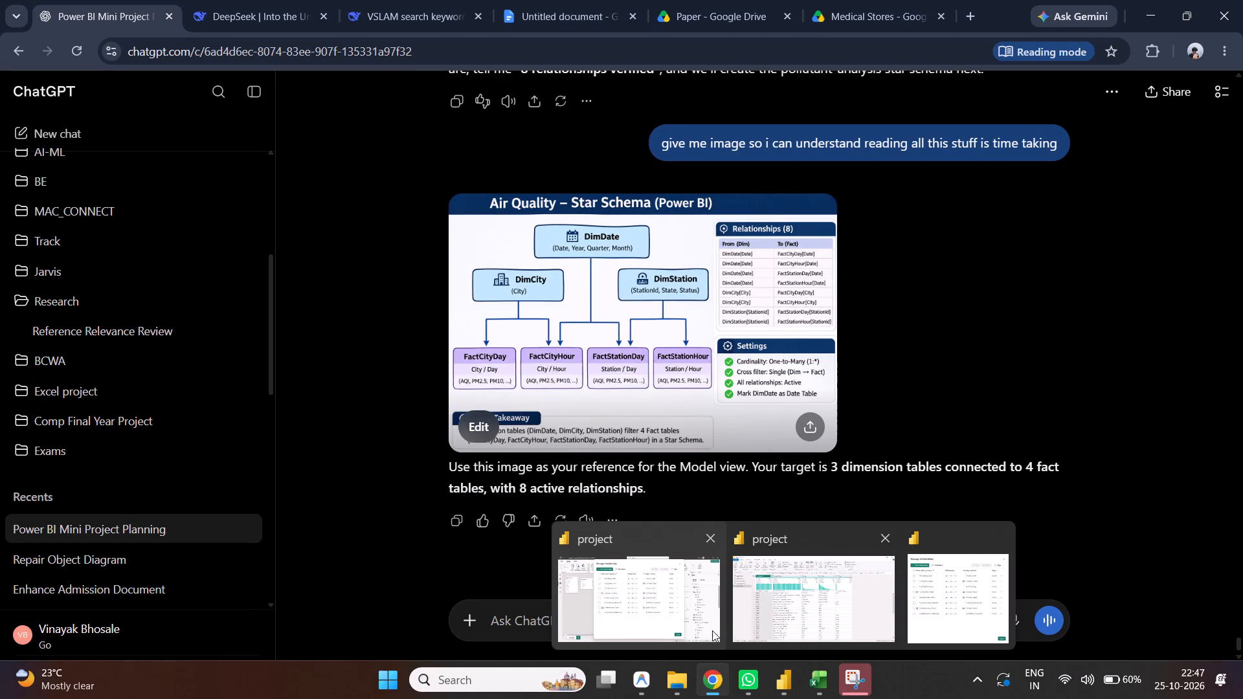
# Return to the Power BI project and close the relationship manager.
pyautogui.click(710, 629)
pyautogui.click(914, 601)
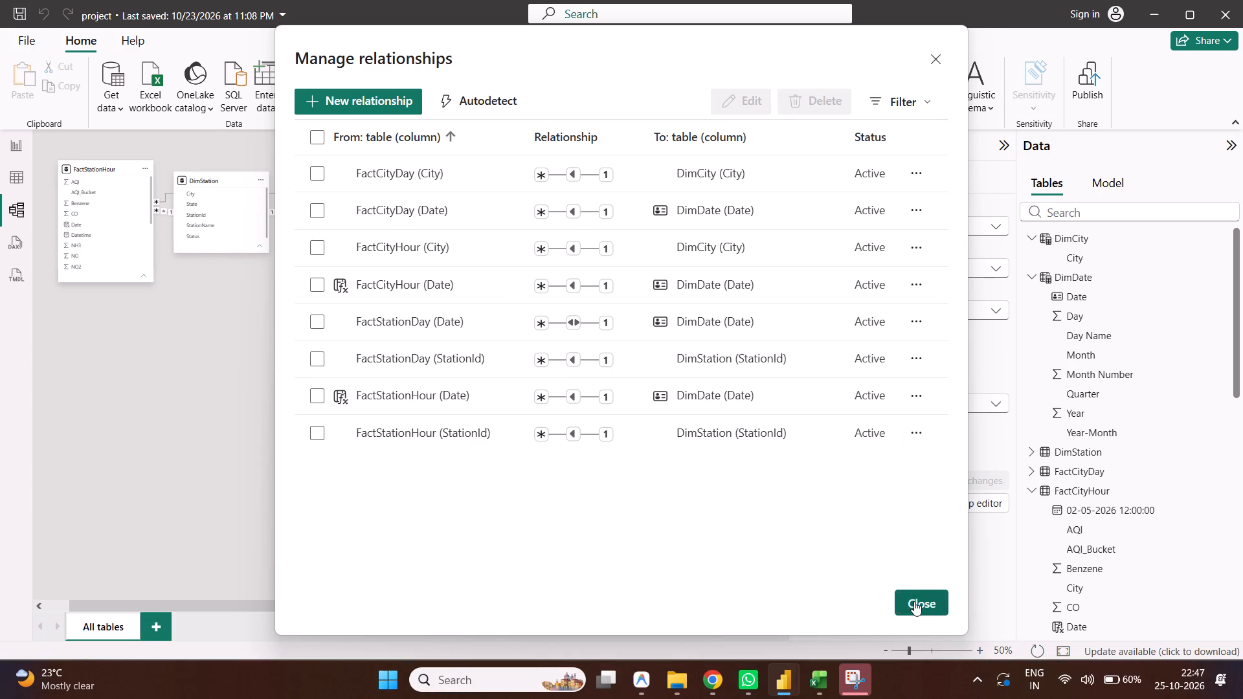
# Separate the overlapping tables in the model diagram by shifting DimDate and moving FactCityDay and FactStationDay down to a lower row.
pyautogui.scroll(1, 651, 469)
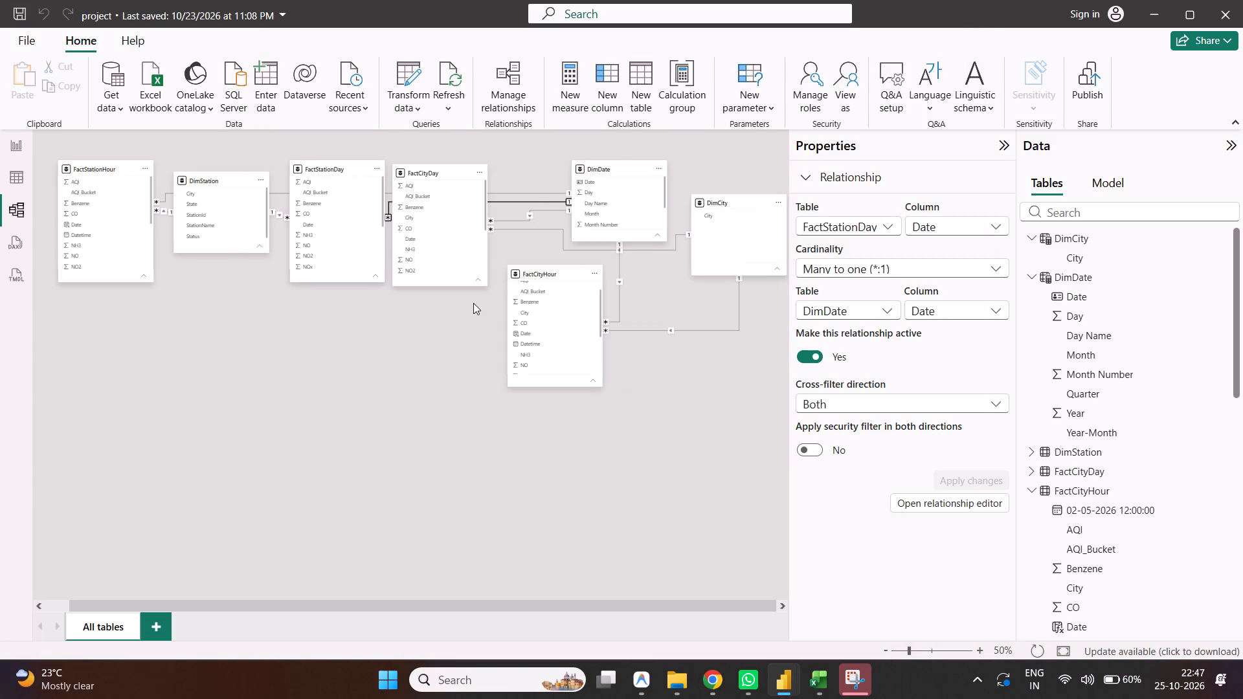
pyautogui.moveTo(610, 164); pyautogui.dragTo(544, 146)
pyautogui.moveTo(436, 170); pyautogui.dragTo(447, 370)
pyautogui.moveTo(335, 161); pyautogui.dragTo(379, 357)
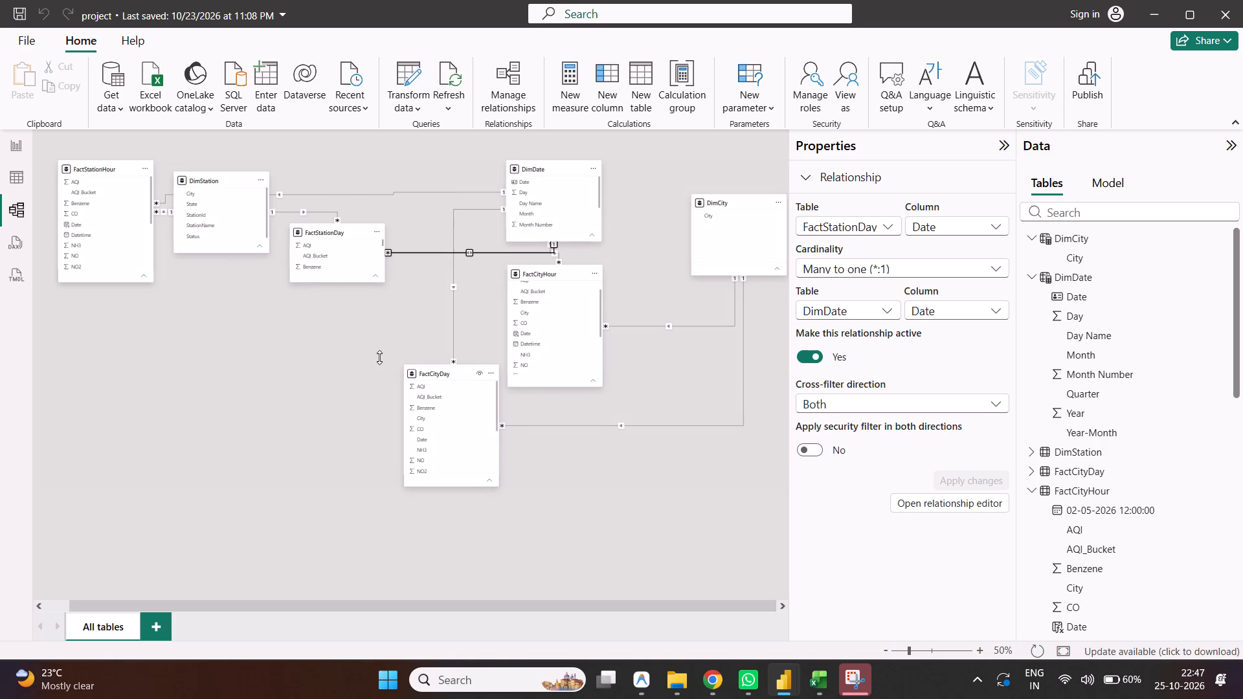
pyautogui.moveTo(379, 357); pyautogui.dragTo(370, 170)
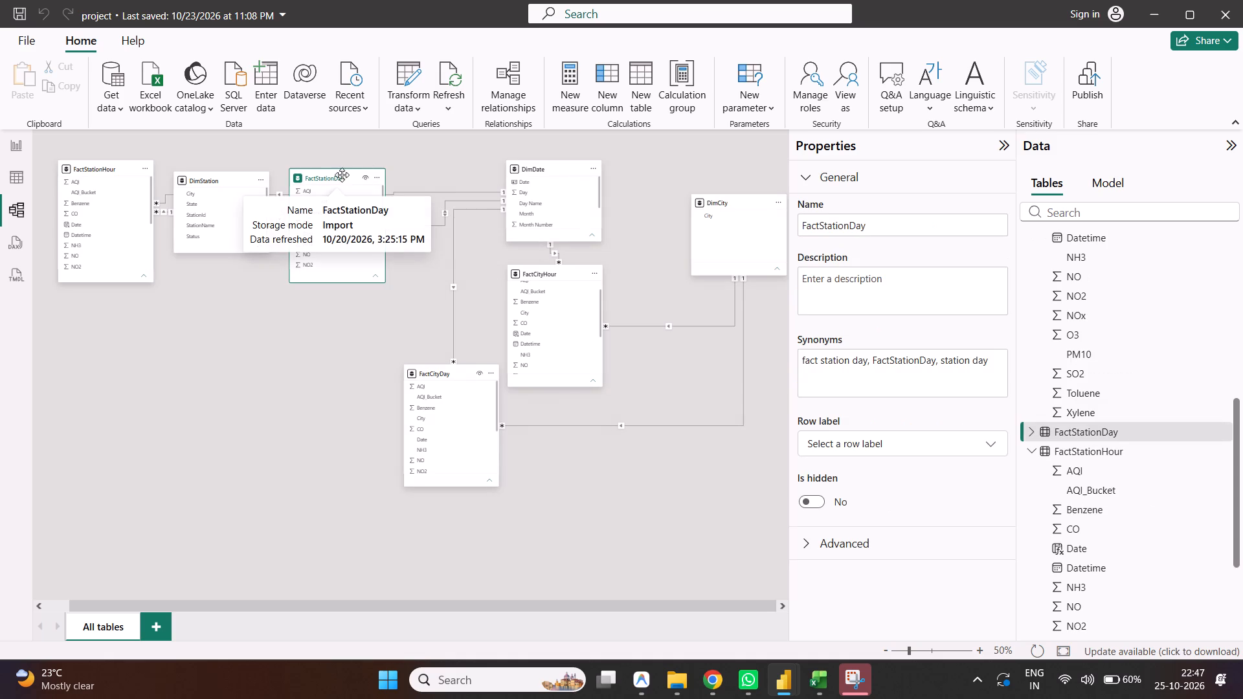
pyautogui.moveTo(342, 175); pyautogui.dragTo(334, 387)
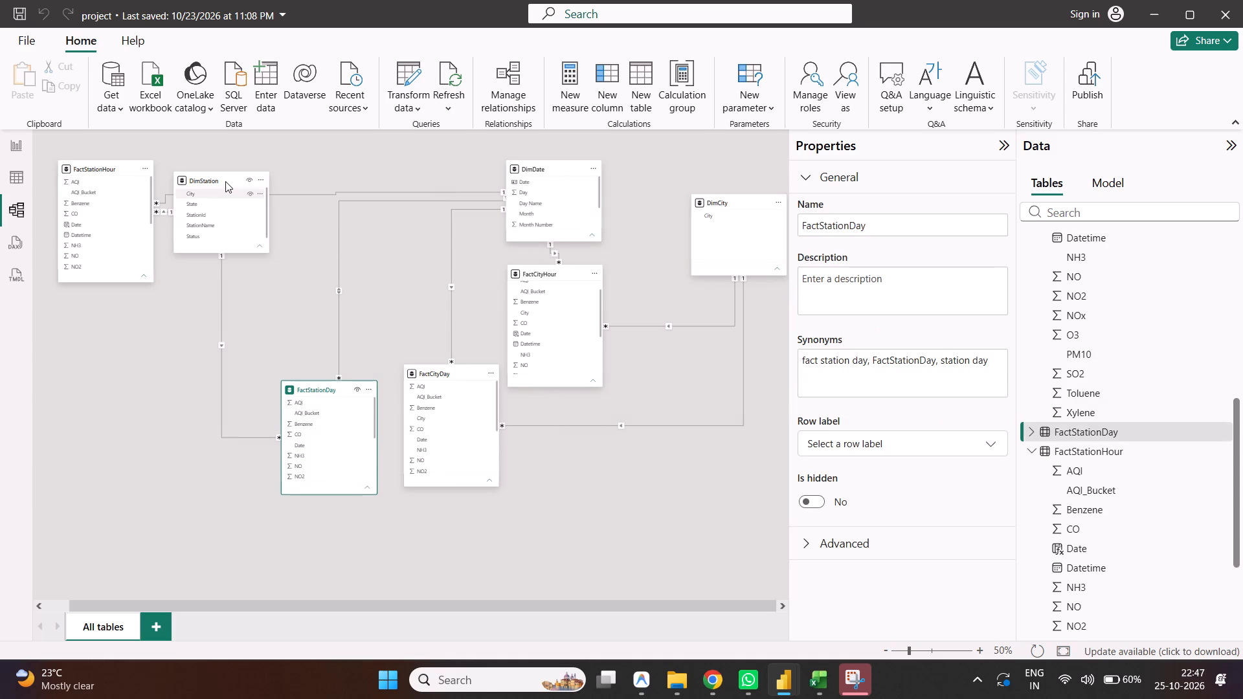
# Arrange the dimension tables as in the star schema image, with DimDate on top and DimCity and DimStation below on opposite sides.
pyautogui.moveTo(225, 181); pyautogui.dragTo(175, 391)
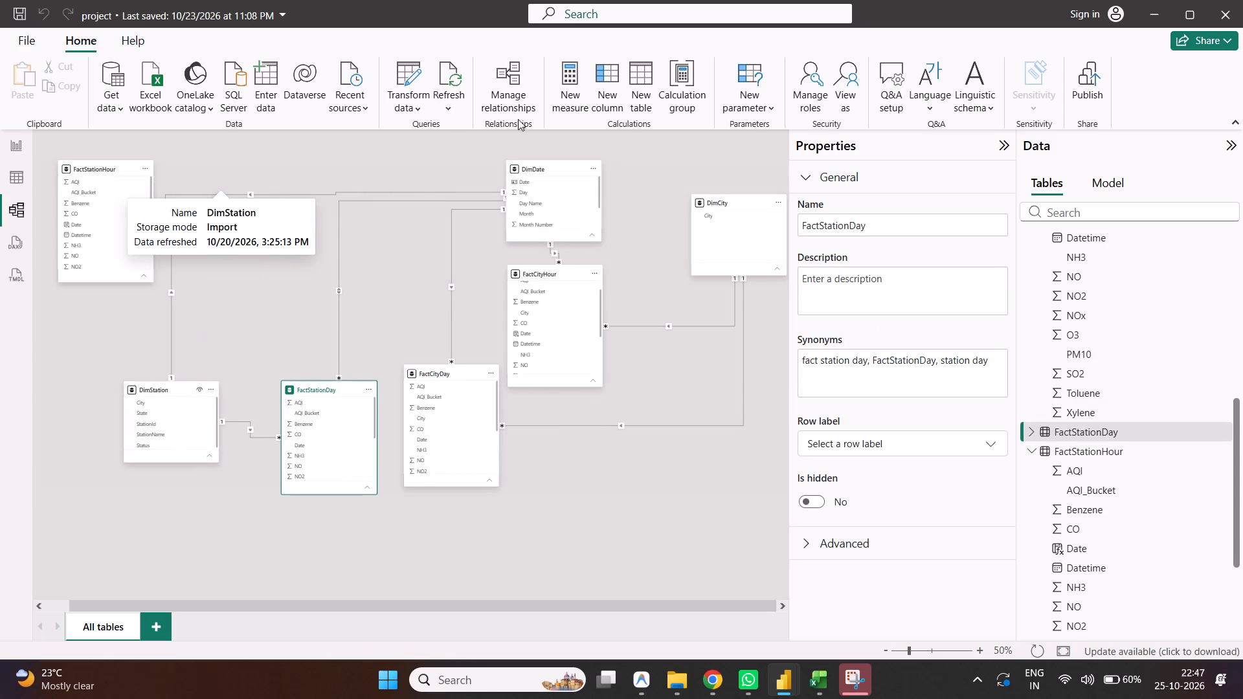
pyautogui.moveTo(555, 173); pyautogui.dragTo(462, 144)
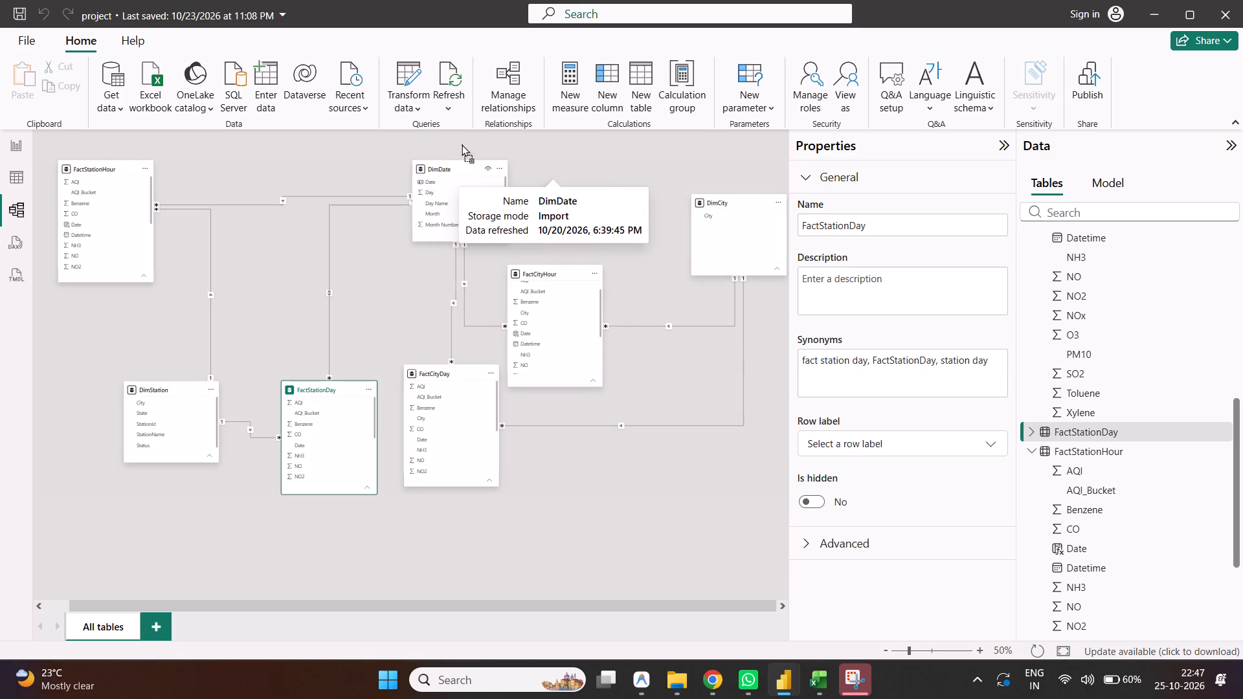
pyautogui.moveTo(462, 144); pyautogui.dragTo(462, 143)
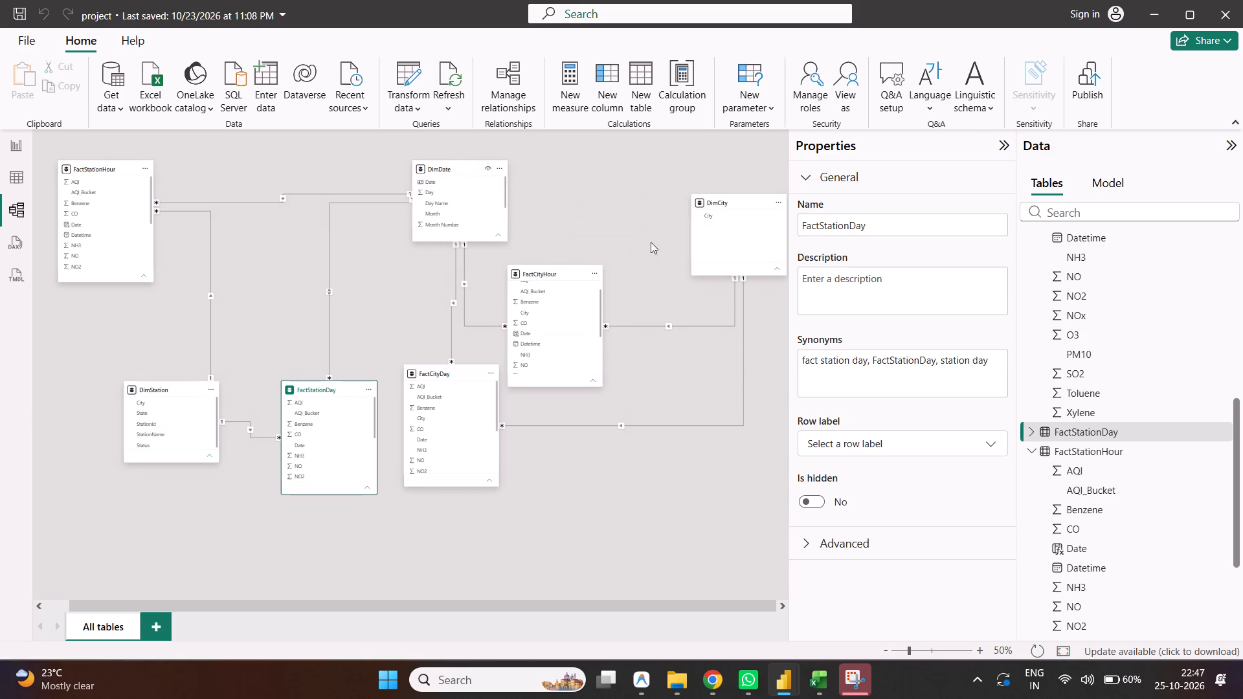
pyautogui.moveTo(726, 201); pyautogui.dragTo(356, 269)
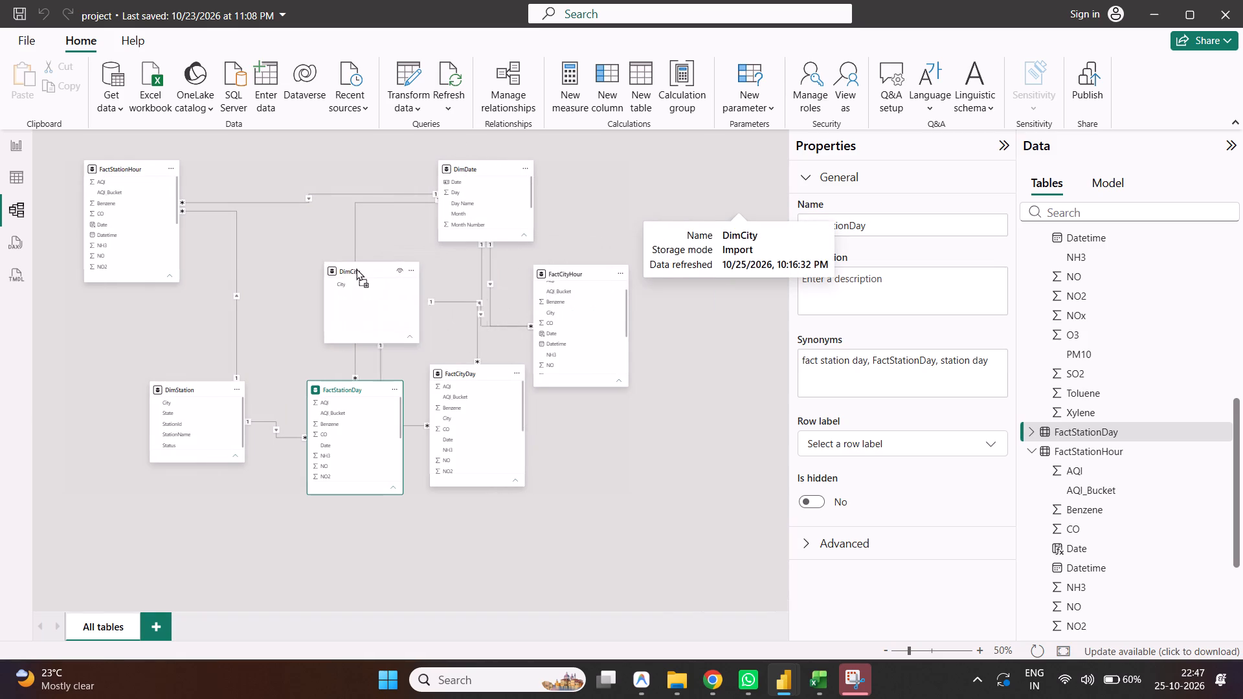
pyautogui.moveTo(356, 269); pyautogui.dragTo(352, 272)
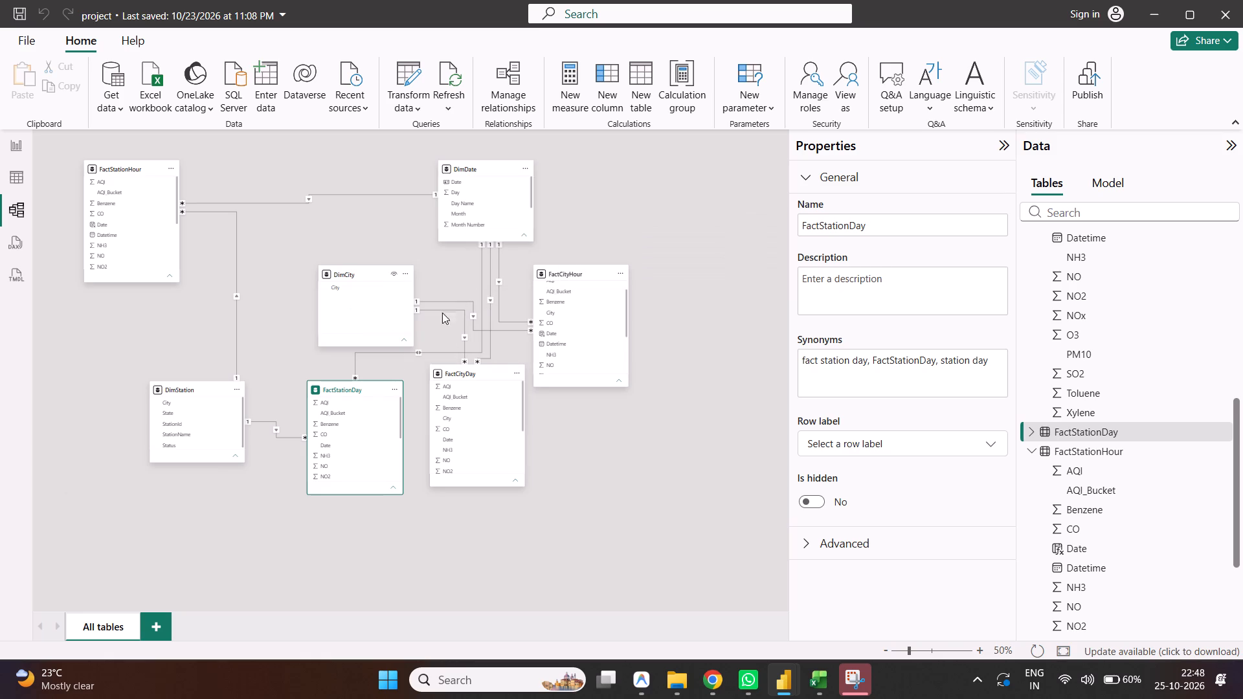
pyautogui.moveTo(205, 391); pyautogui.dragTo(608, 311)
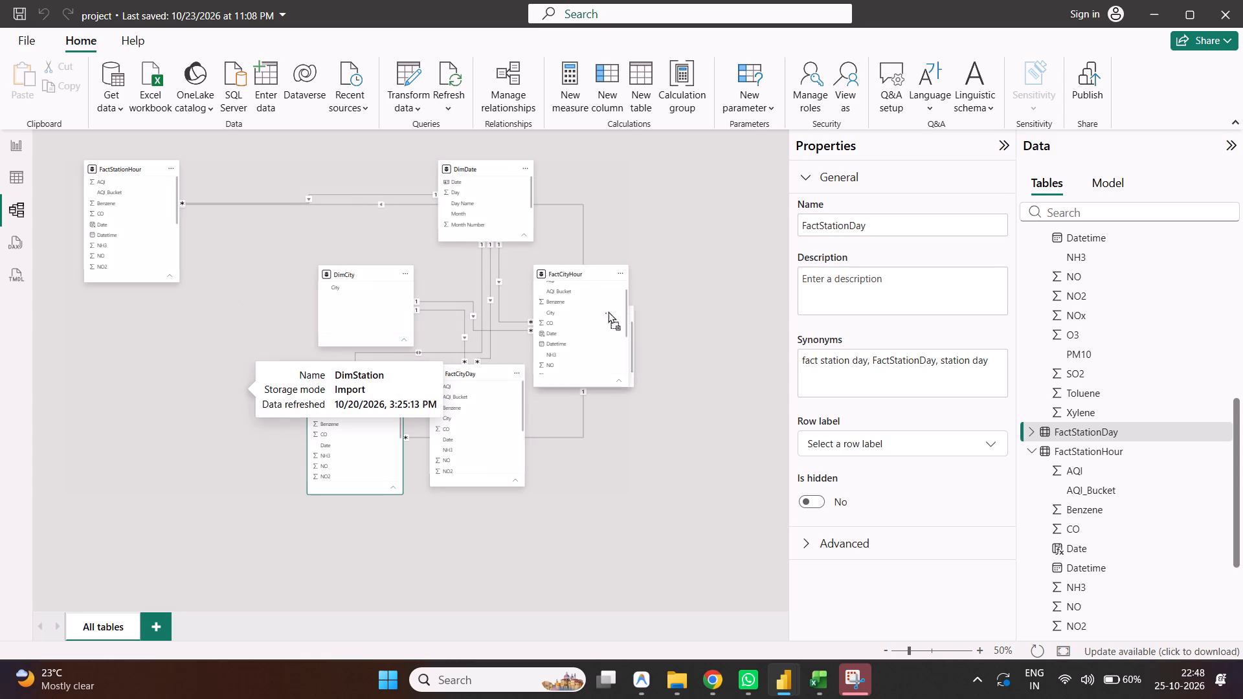
pyautogui.moveTo(608, 311); pyautogui.dragTo(592, 272)
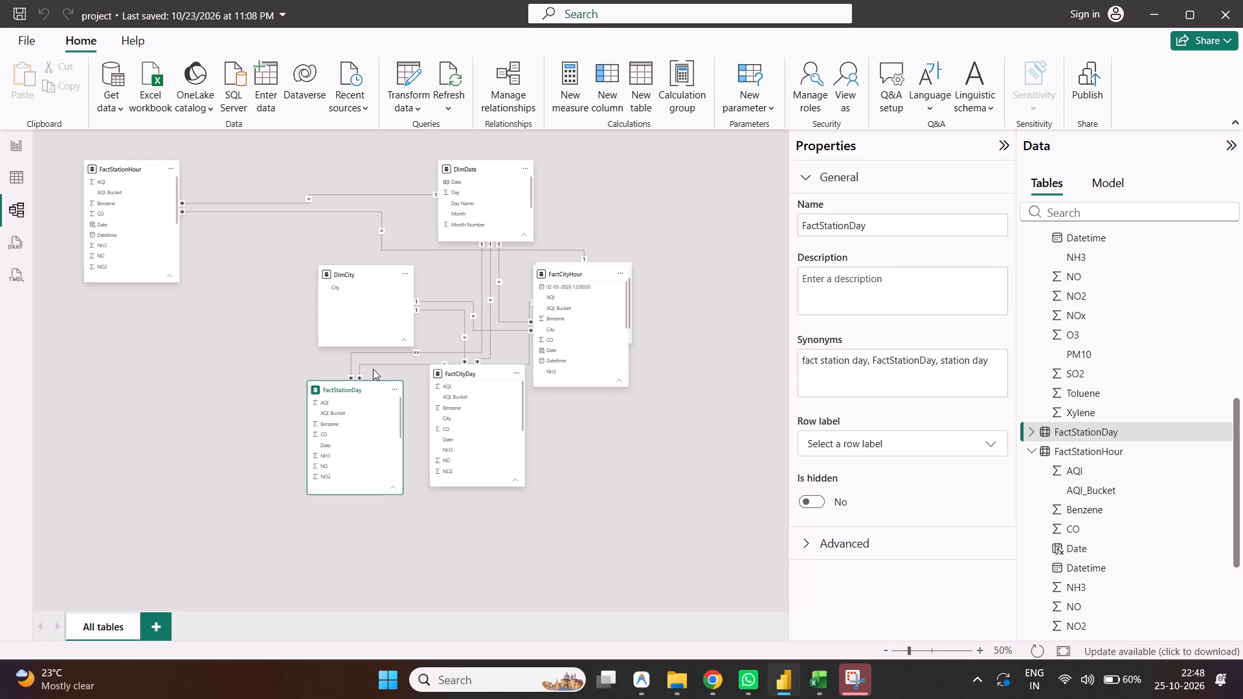
# Line up FactCityDay, FactCityHour, FactStationDay and FactStationHour in that order in one row beneath the dimension tables.
pyautogui.moveTo(448, 379); pyautogui.dragTo(309, 382)
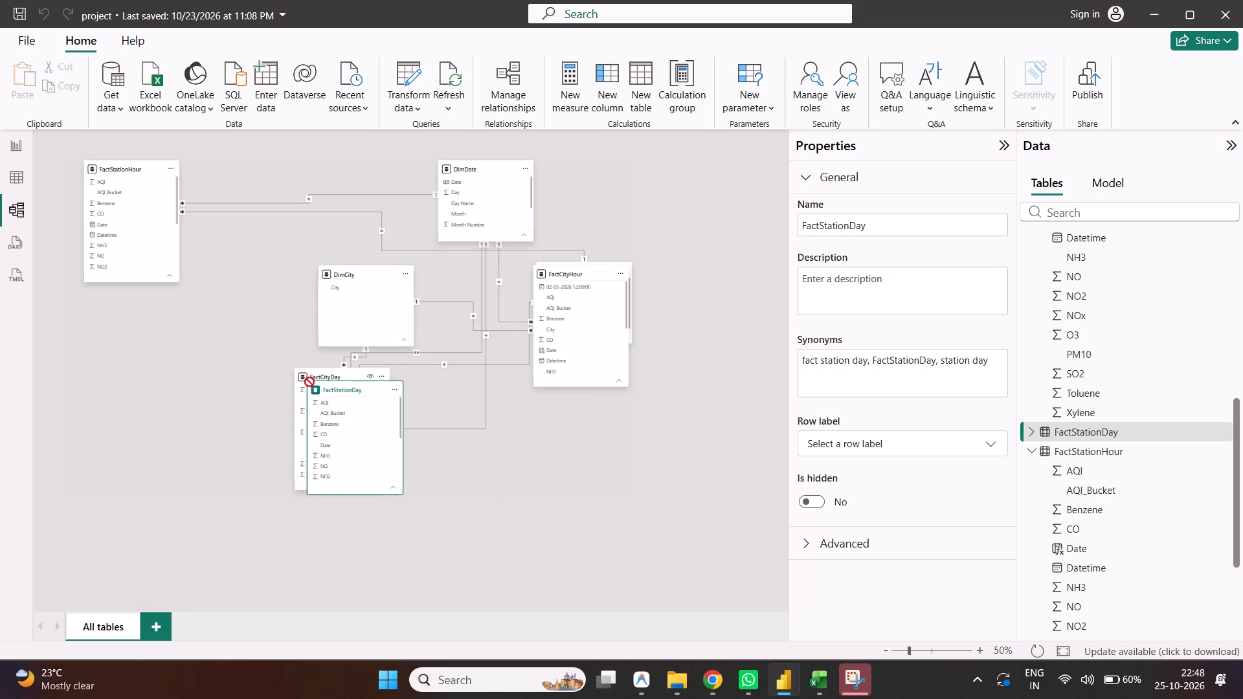
pyautogui.moveTo(309, 382); pyautogui.dragTo(223, 394)
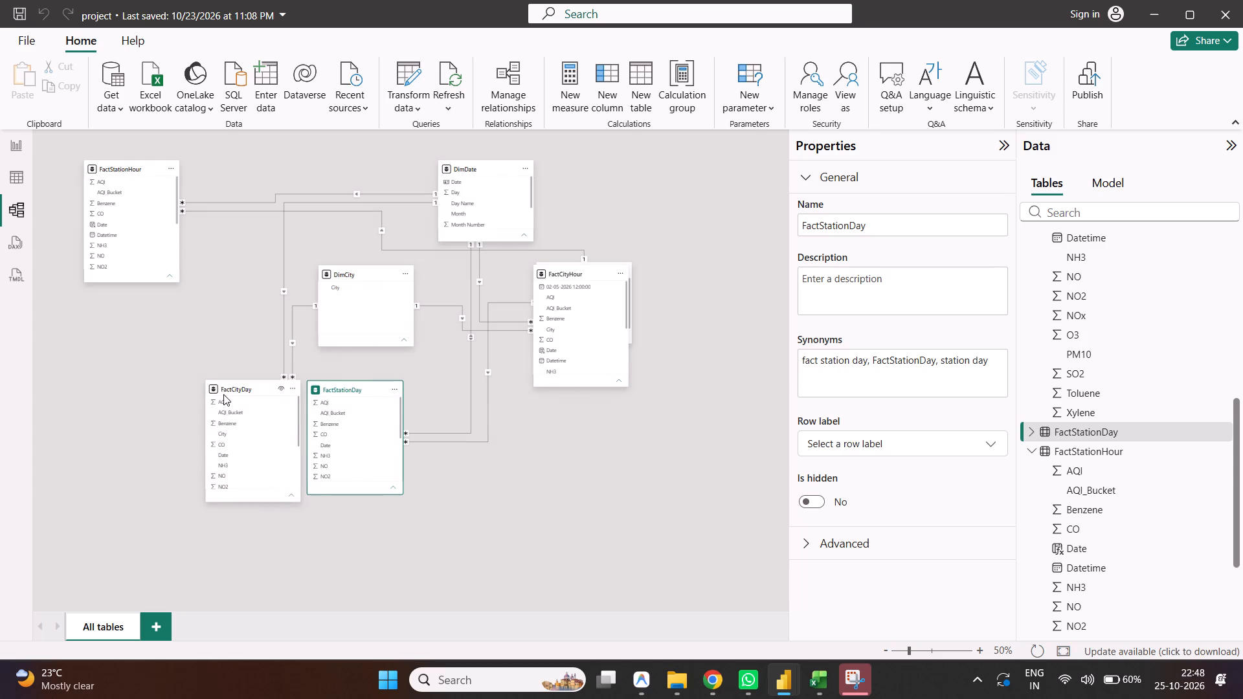
pyautogui.click(243, 361)
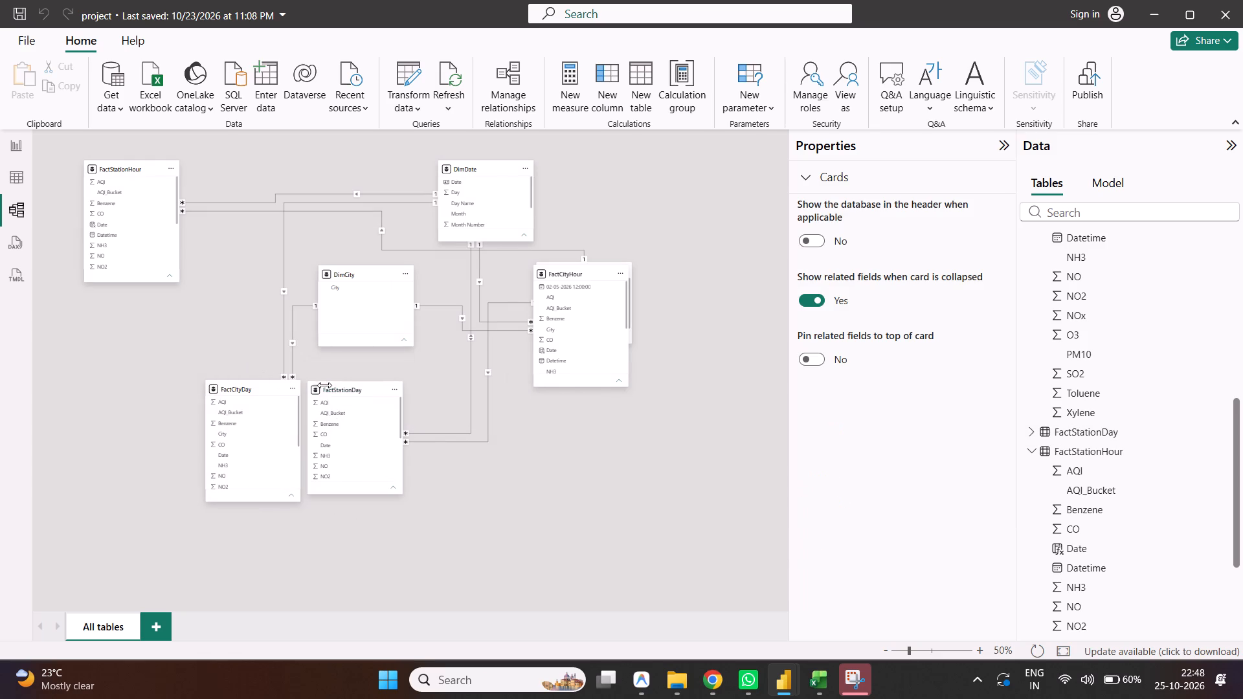
pyautogui.click(337, 391)
pyautogui.moveTo(337, 391); pyautogui.dragTo(642, 388)
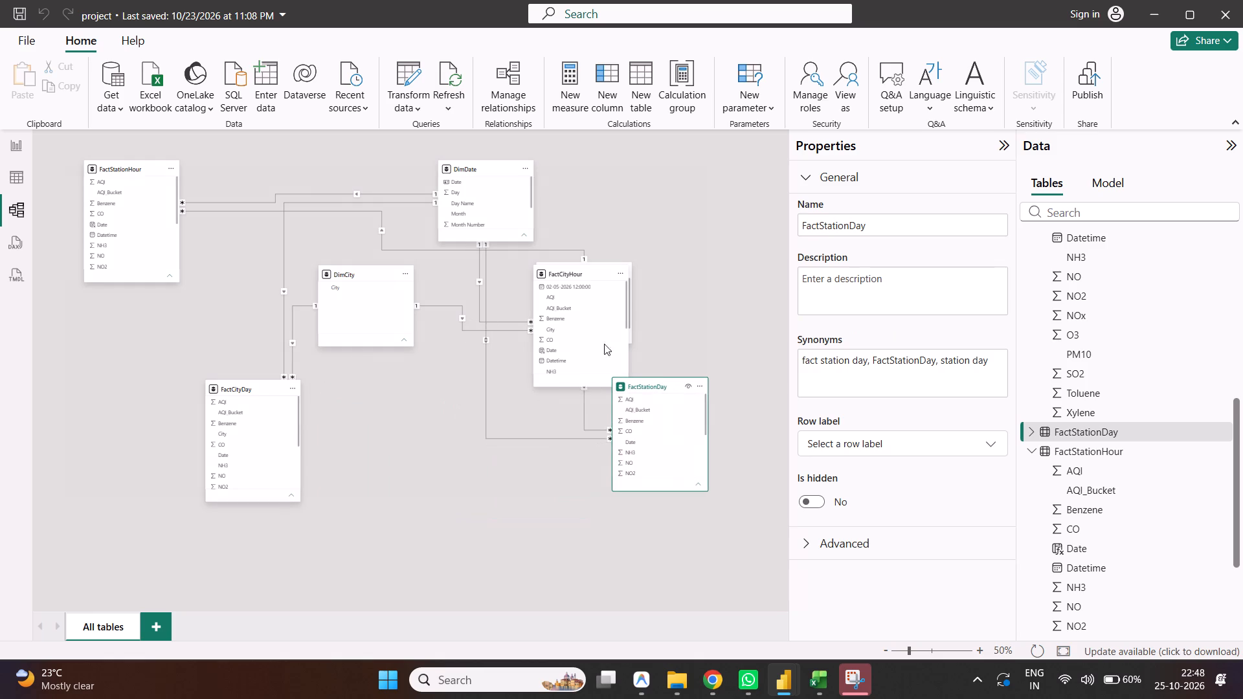
pyautogui.moveTo(566, 270); pyautogui.dragTo(405, 384)
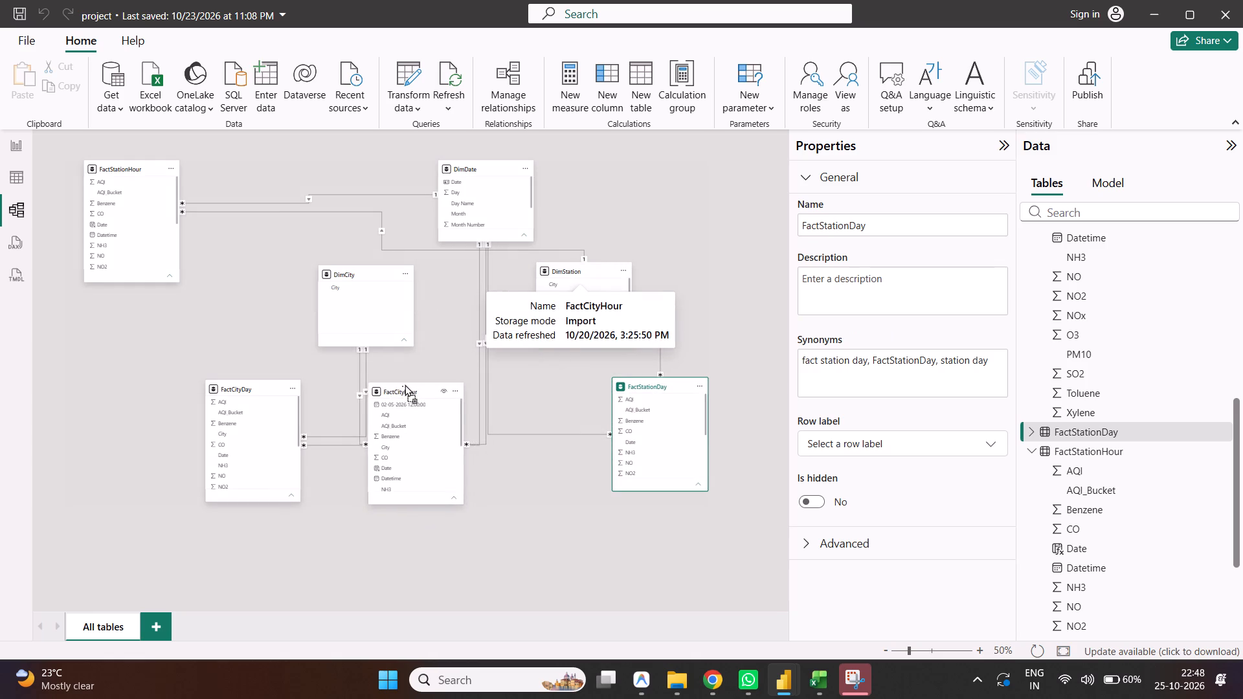
pyautogui.moveTo(405, 384); pyautogui.dragTo(413, 382)
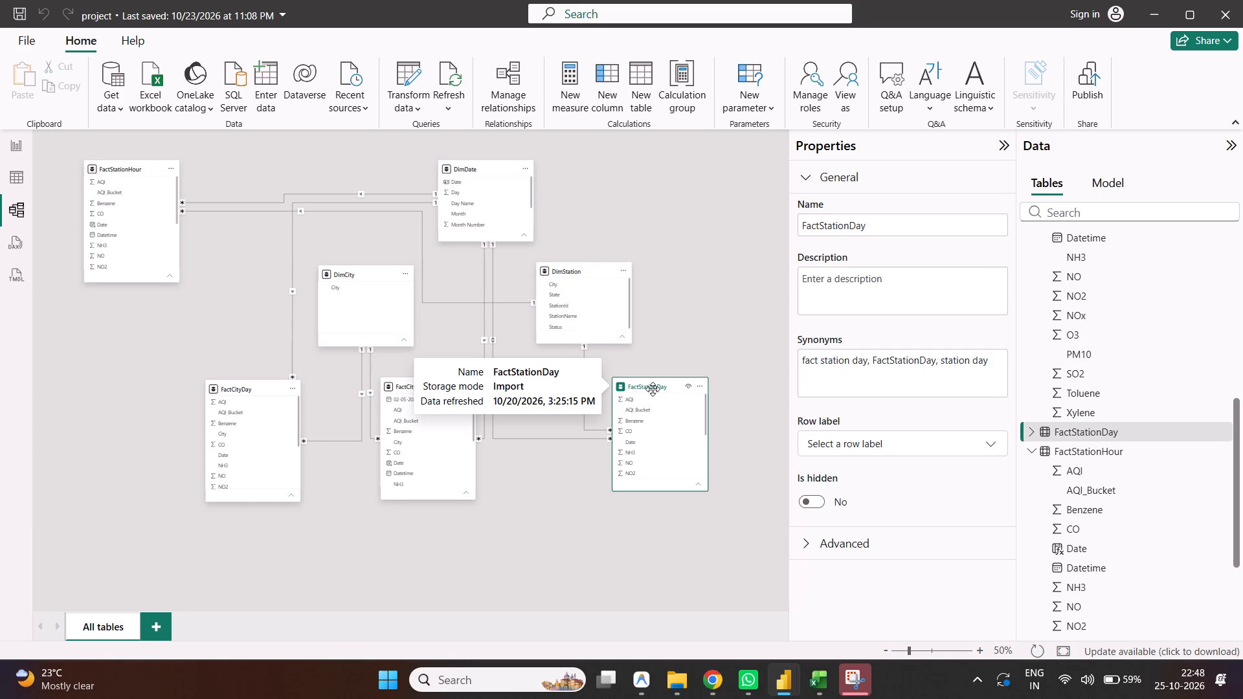
pyautogui.moveTo(653, 389); pyautogui.dragTo(541, 392)
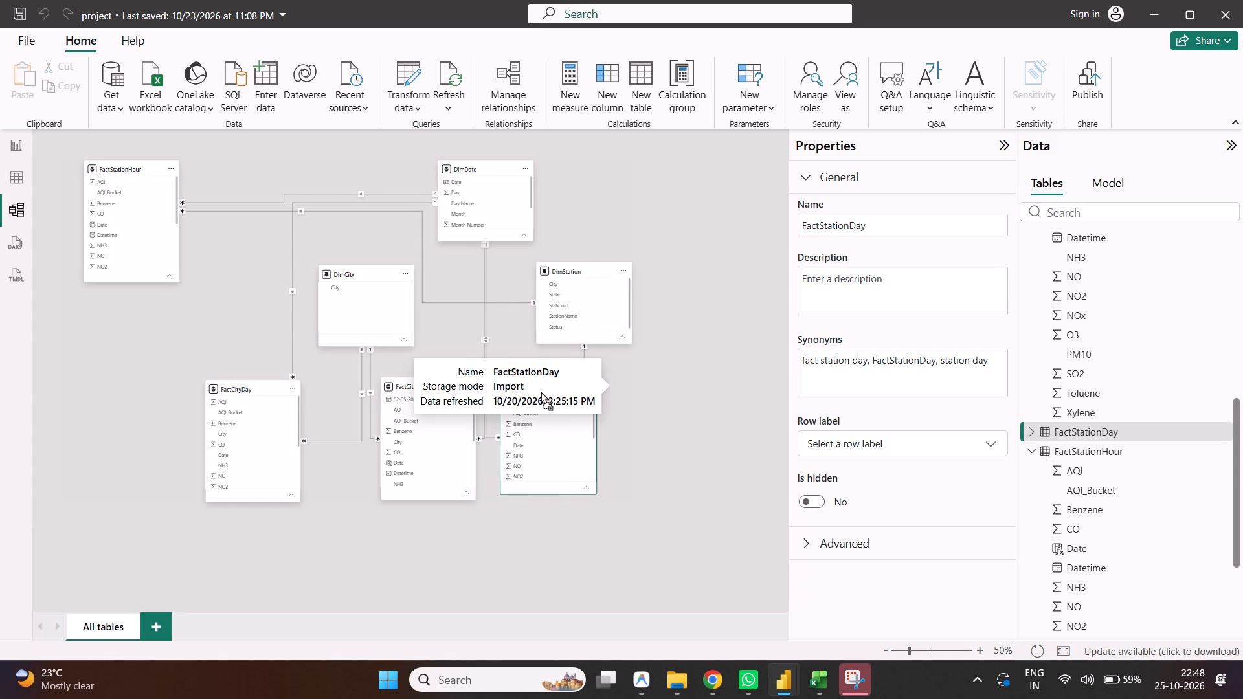
pyautogui.moveTo(541, 392); pyautogui.dragTo(533, 394)
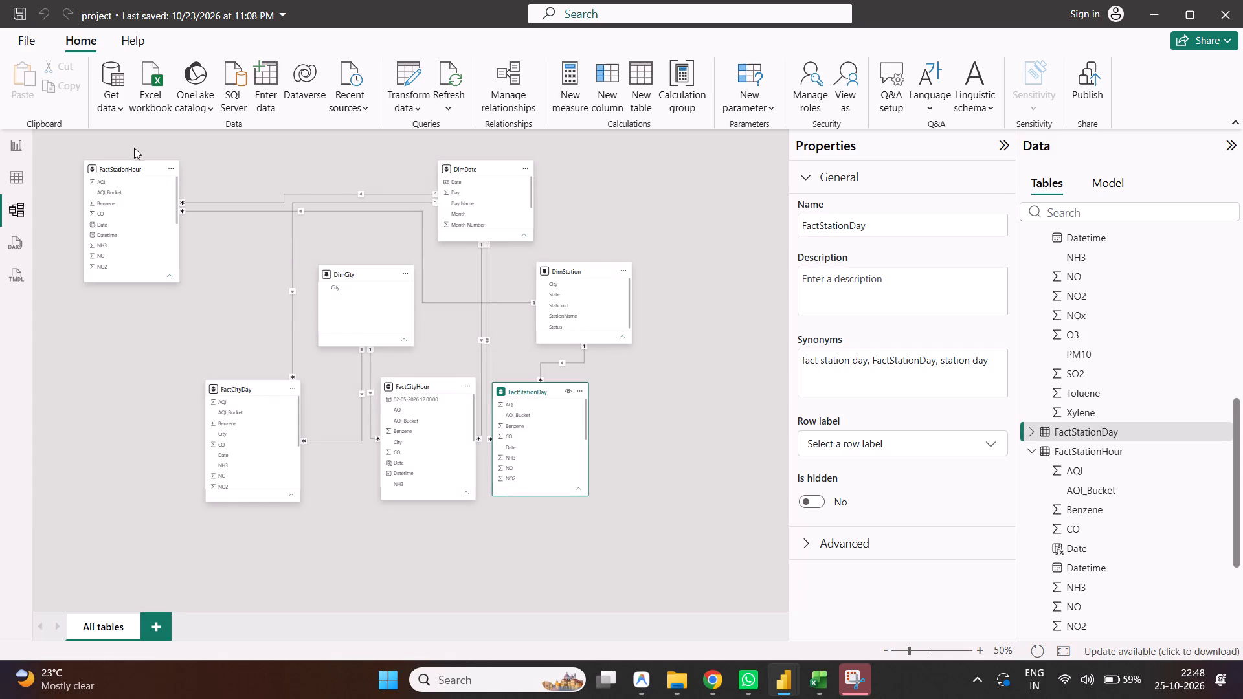
pyautogui.moveTo(132, 169); pyautogui.dragTo(713, 345)
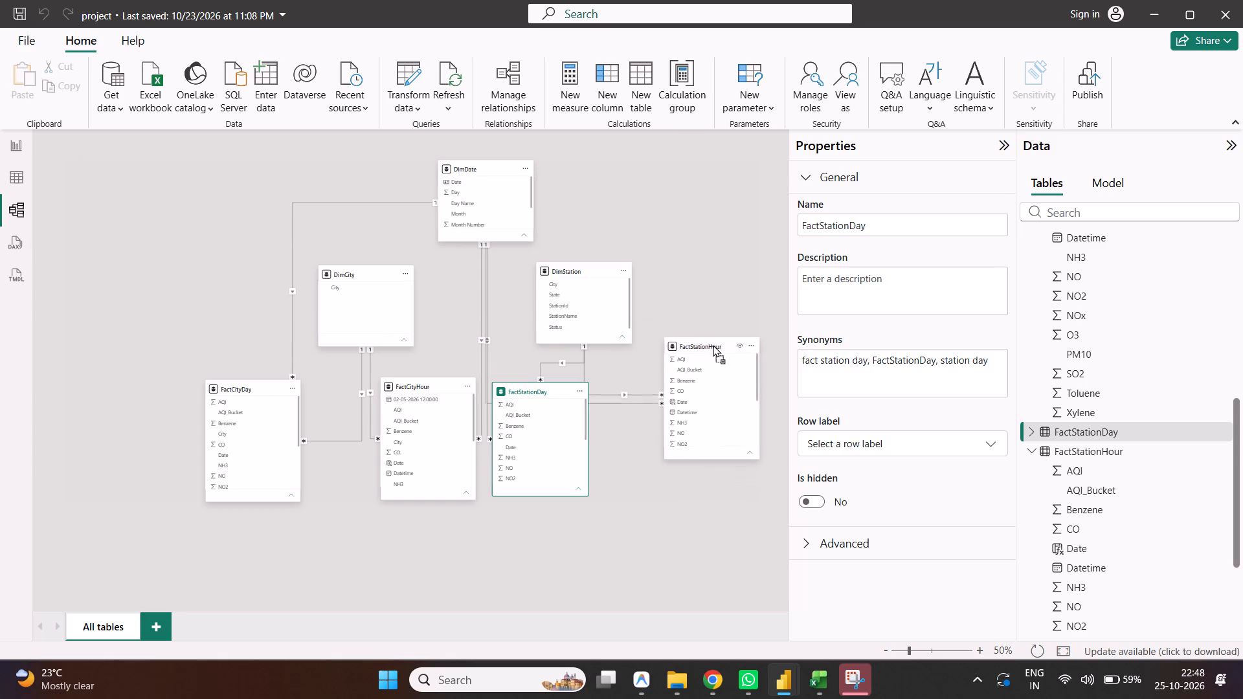
pyautogui.moveTo(713, 345); pyautogui.dragTo(694, 388)
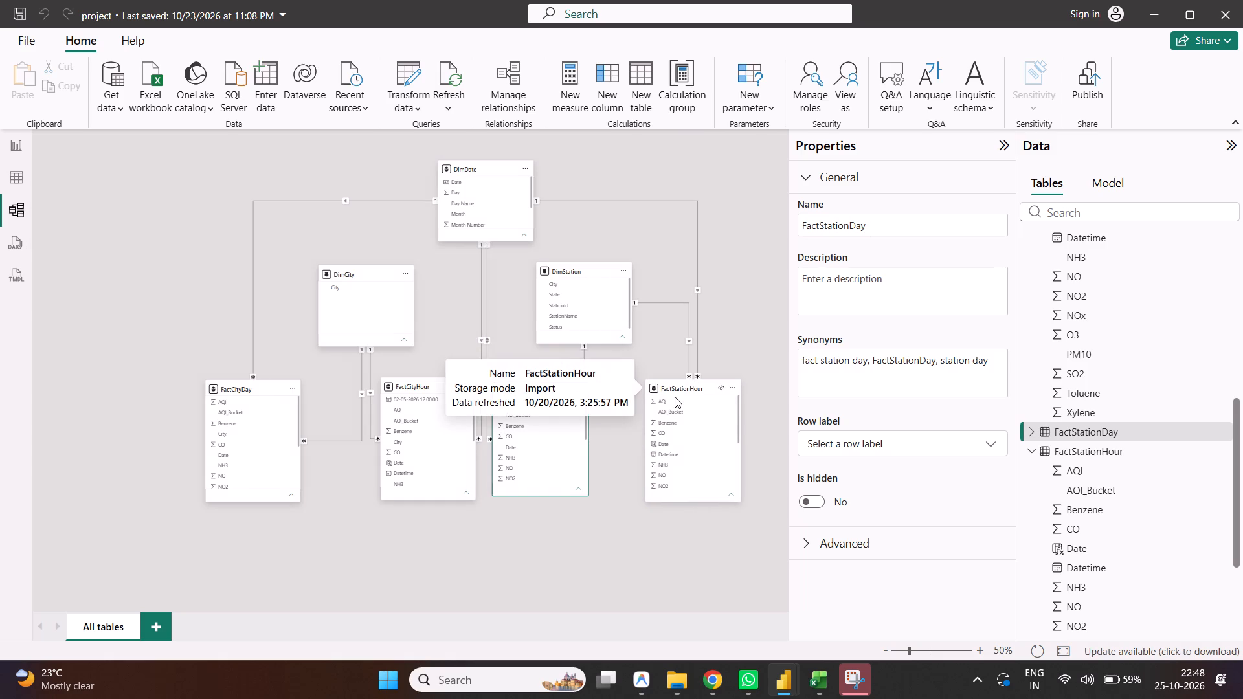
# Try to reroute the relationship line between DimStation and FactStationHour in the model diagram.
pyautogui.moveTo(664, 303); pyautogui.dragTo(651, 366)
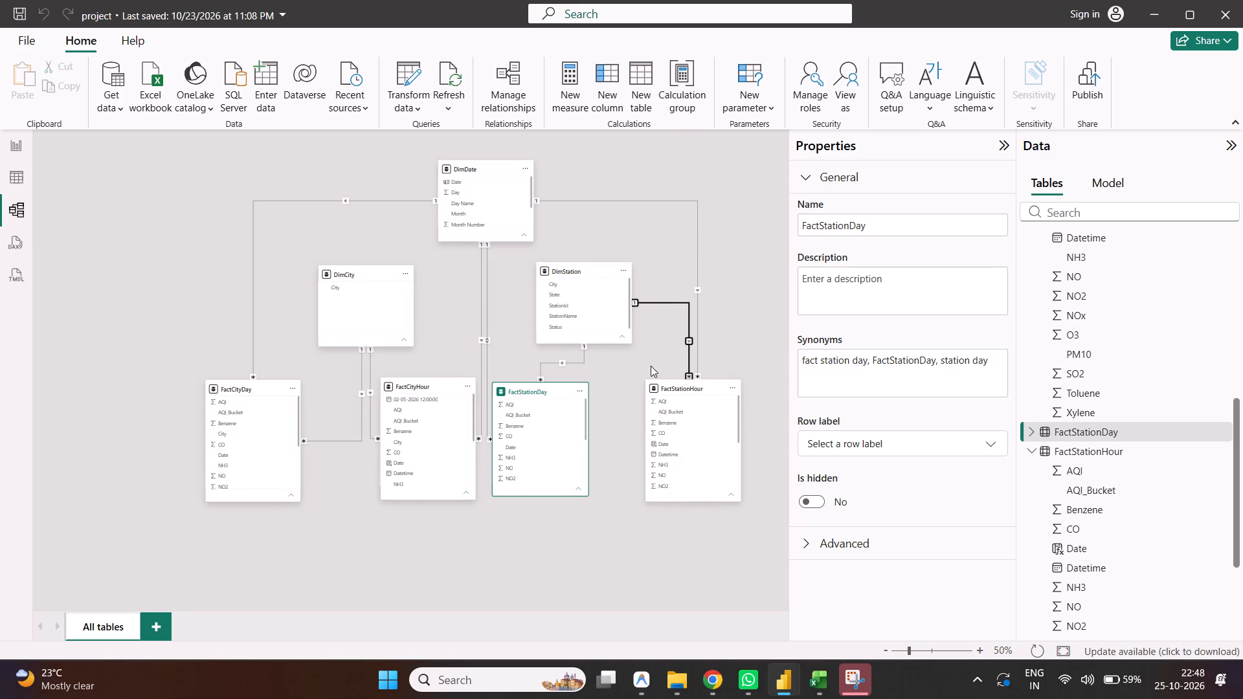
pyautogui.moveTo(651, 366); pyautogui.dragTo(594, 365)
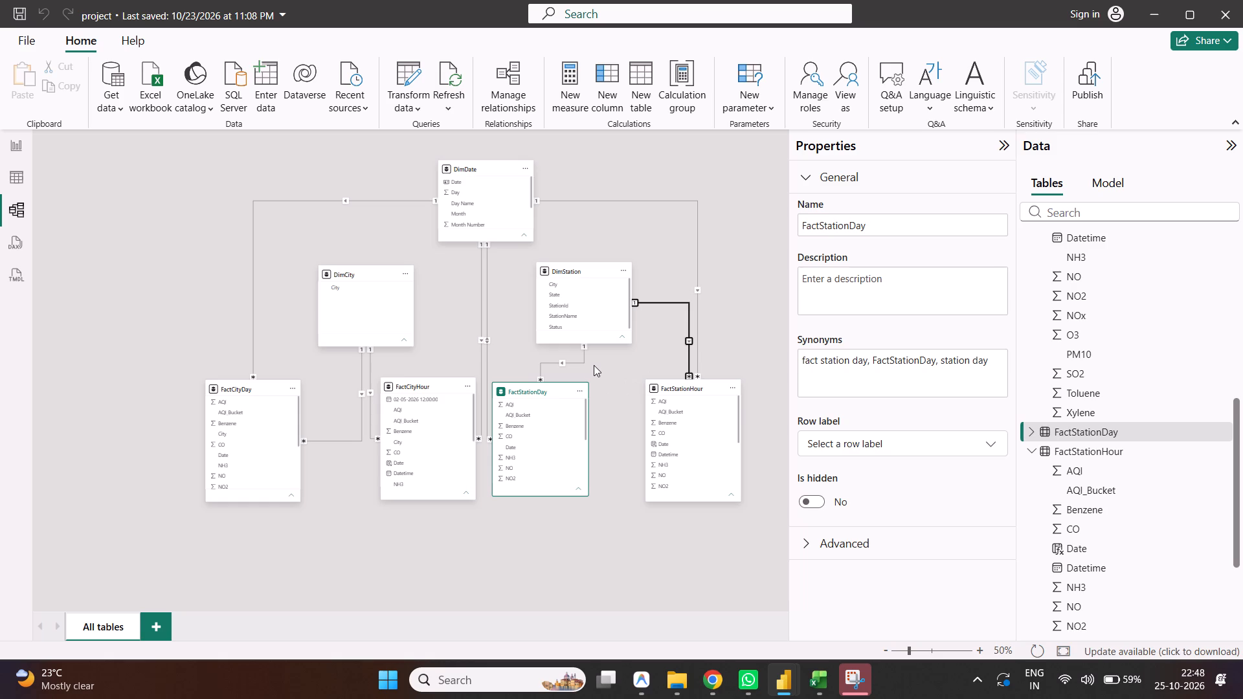